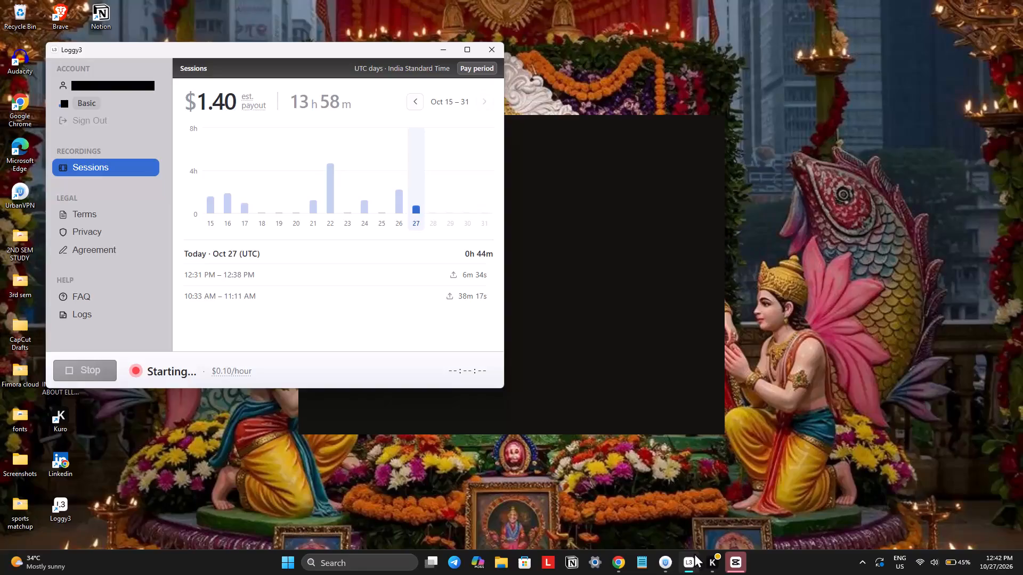
Switch to CapCut and move the playhead to the start of the tjr 3 timeline.
left_click(738, 565)
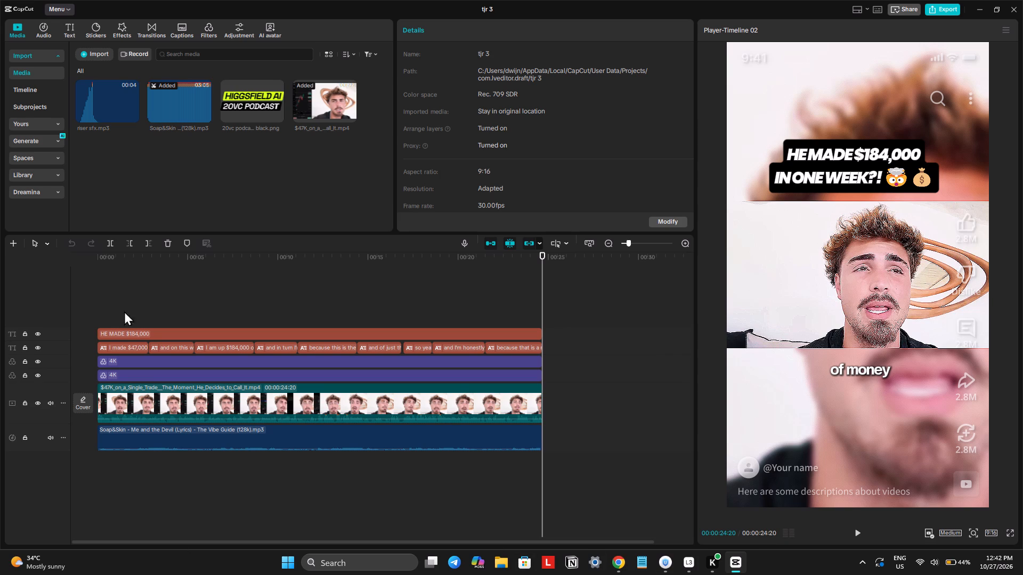
left_click(129, 264)
left_click_drag(129, 264, 69, 285)
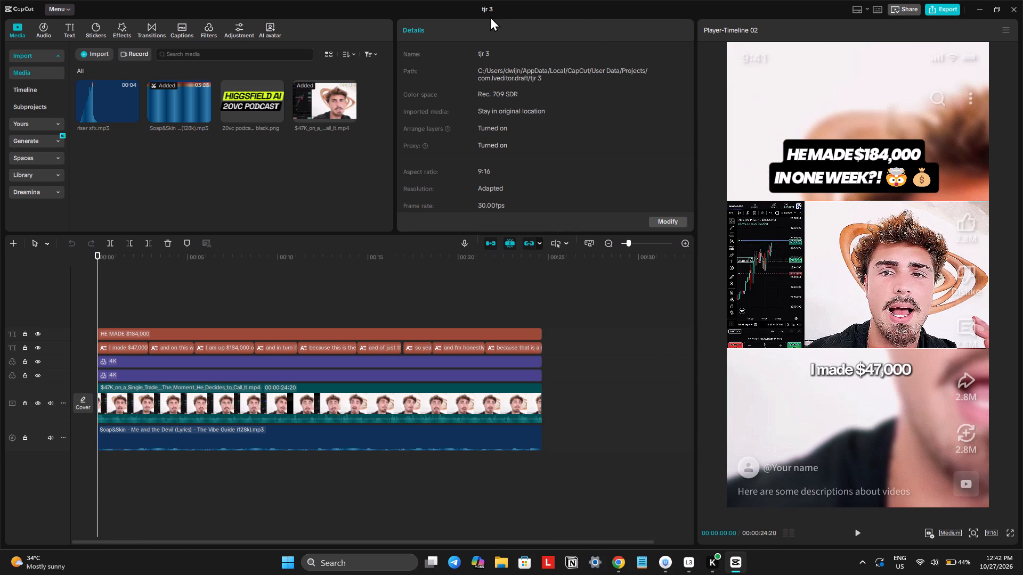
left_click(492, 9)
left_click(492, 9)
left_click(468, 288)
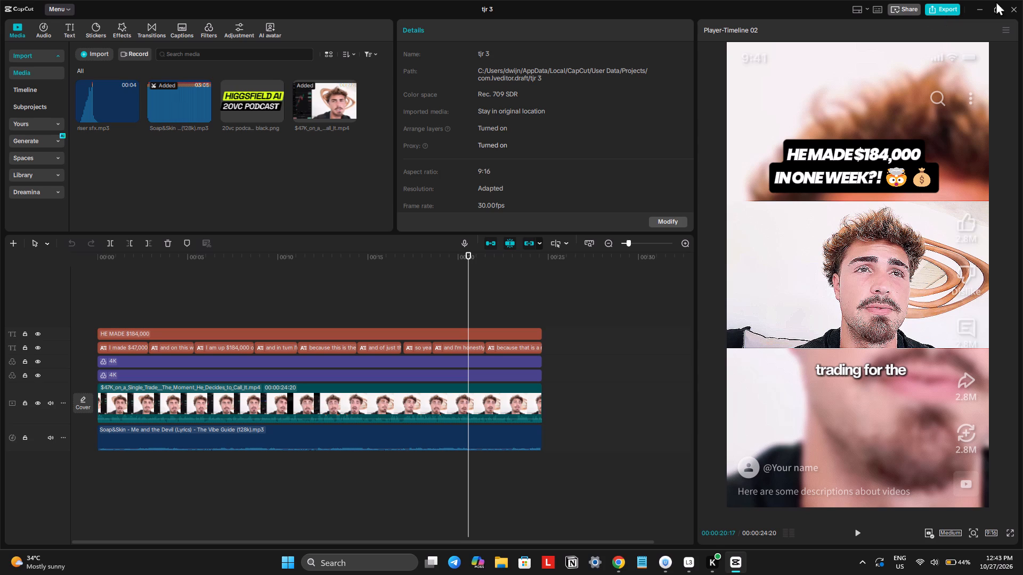
Export the tjr 3 video to the POST VIDEO EDITING folder in Downloads, keeping the offered name and video settings.
left_click(946, 10)
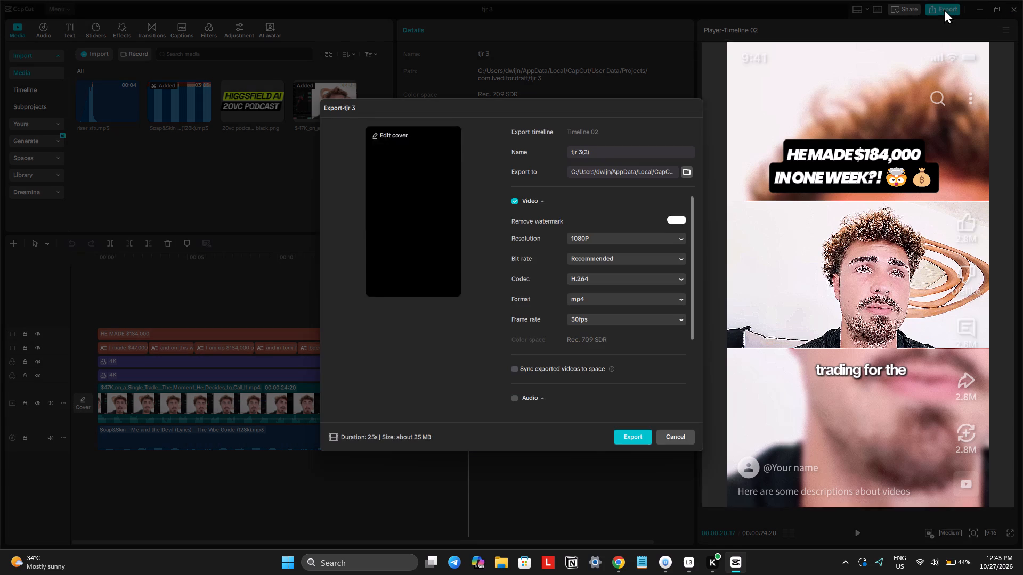
left_click(680, 174)
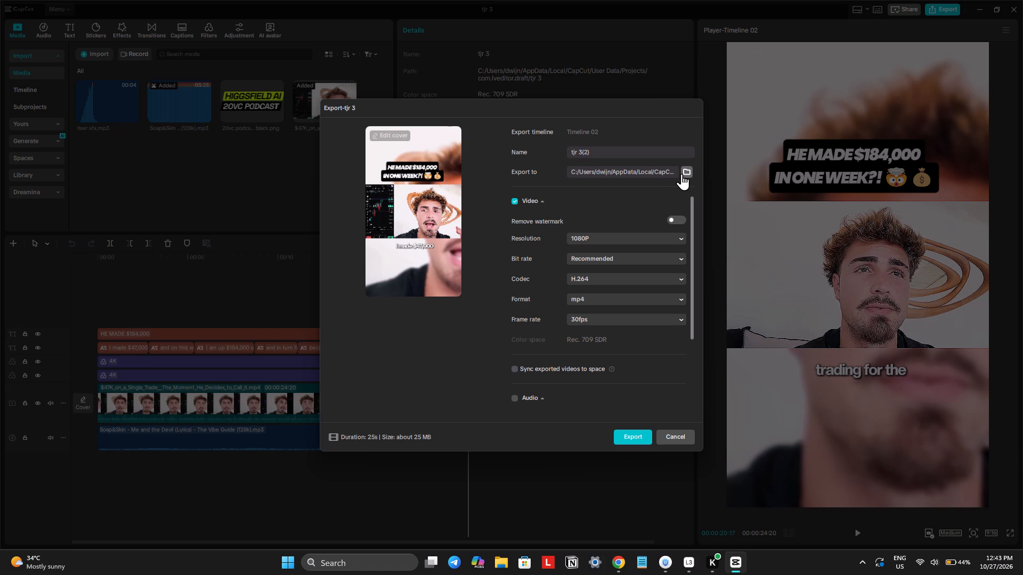
left_click(687, 174)
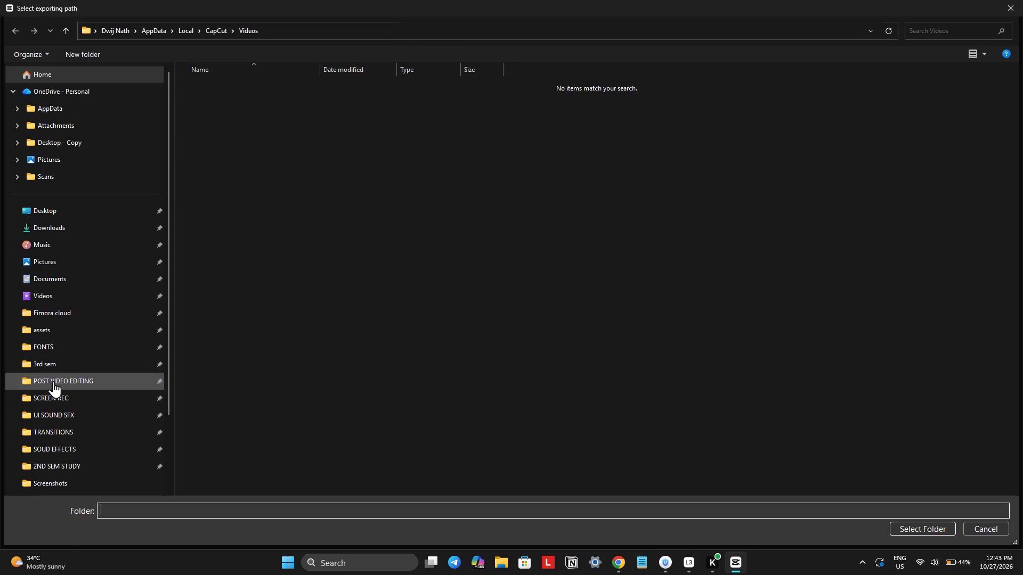
left_click(64, 386)
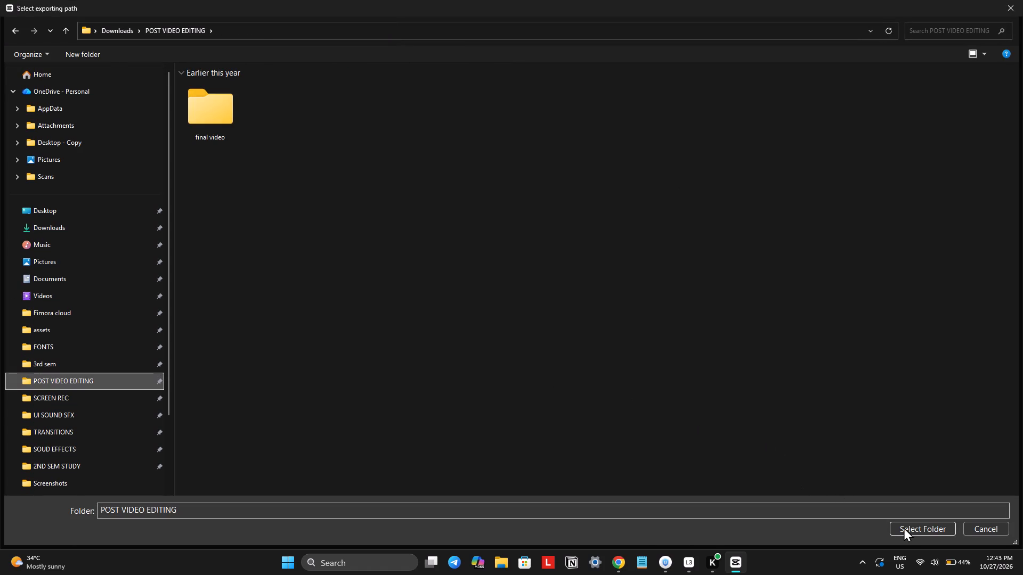
left_click(908, 530)
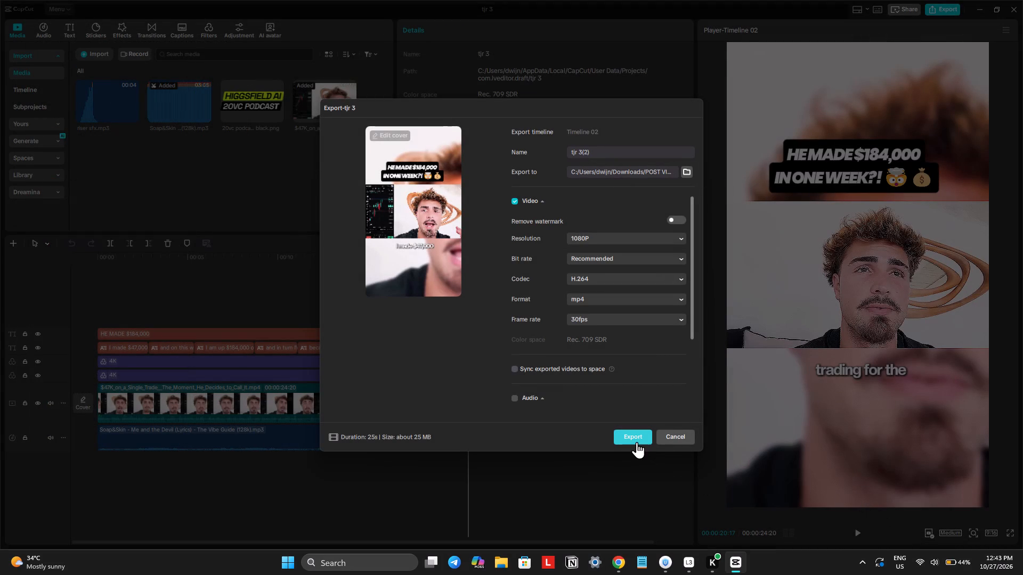
left_click(637, 442)
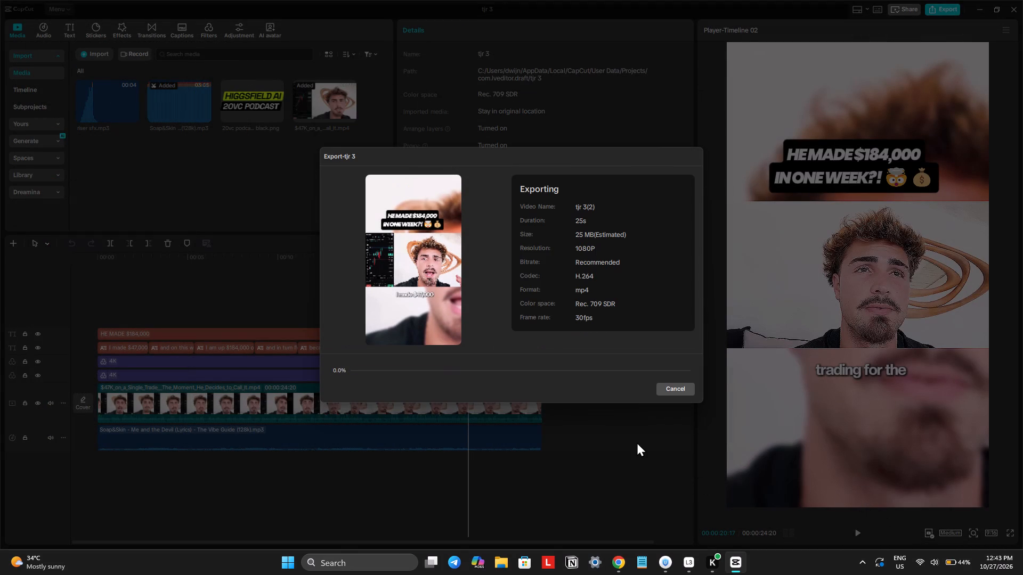
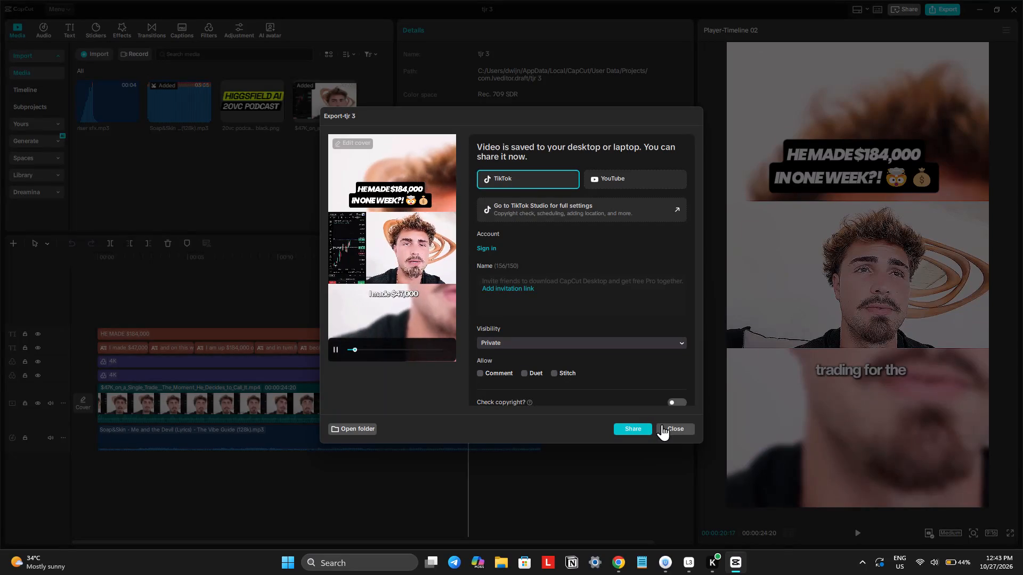
Close the finished export window without sharing the video and place the playhead at the end of the tjr 3 timeline.
left_click(671, 418)
left_click(670, 429)
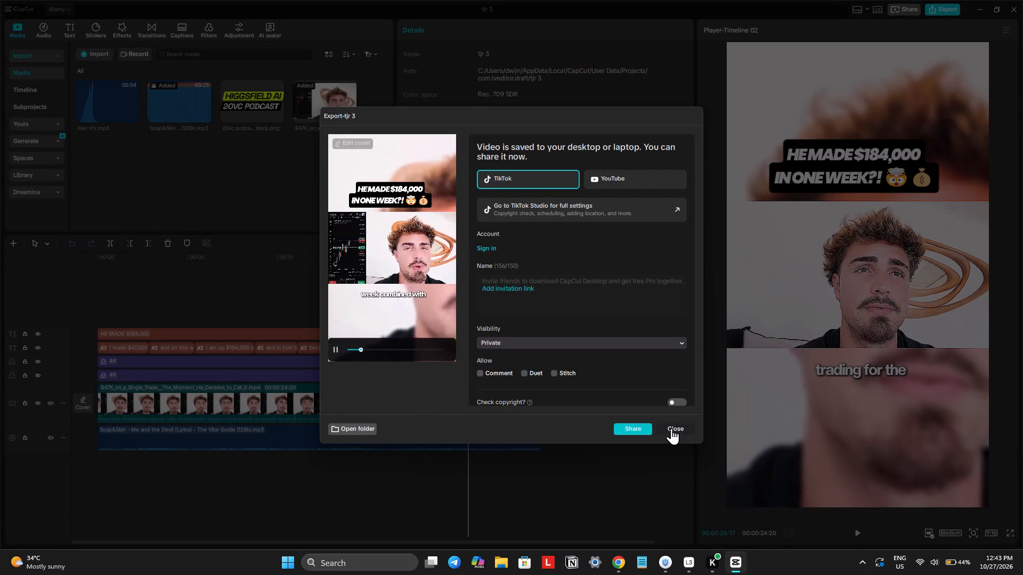
left_click(638, 492)
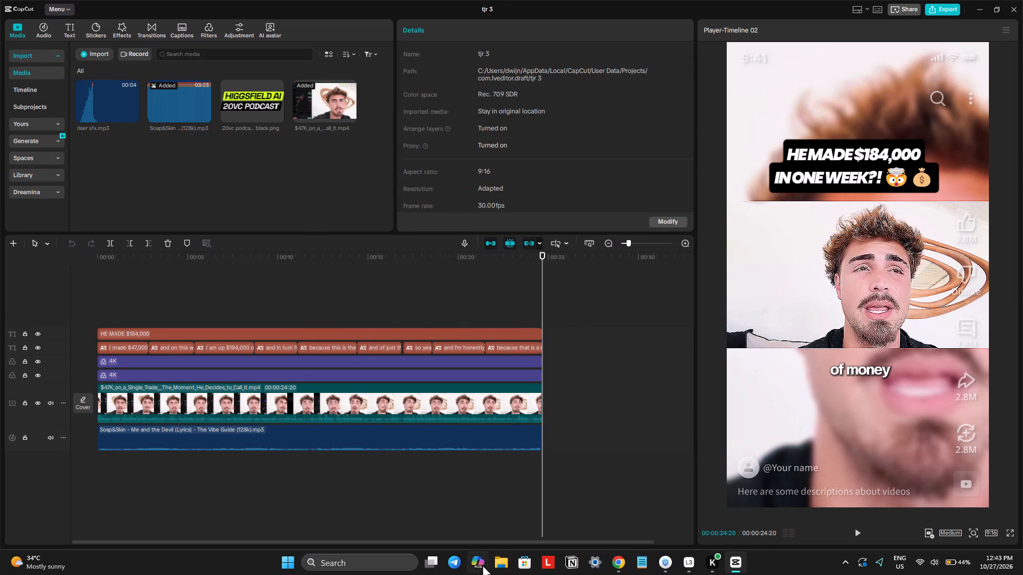
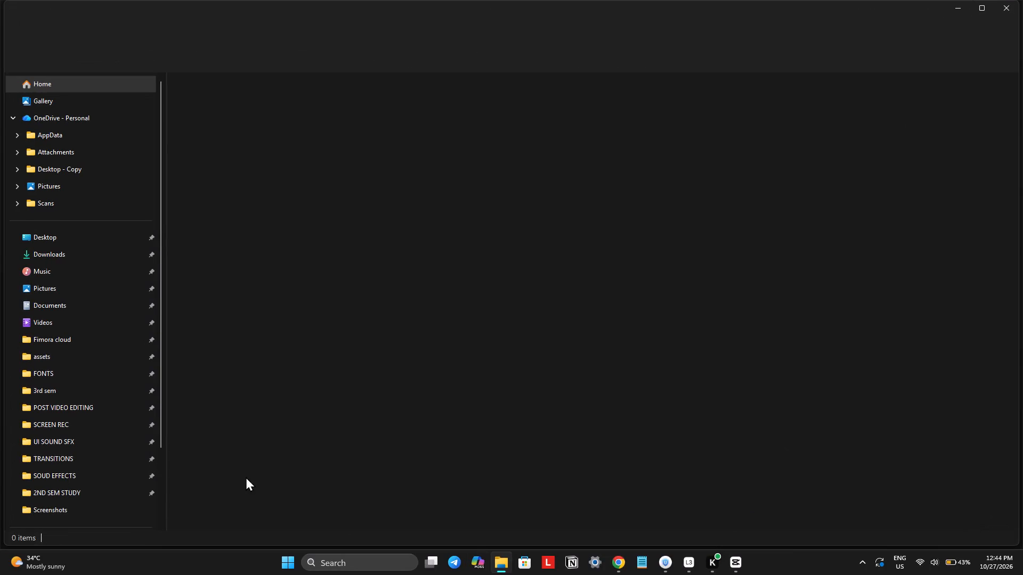
Look in the POST VIDEO EDITING folder for the exported video, and close File Explorer.
left_click(99, 406)
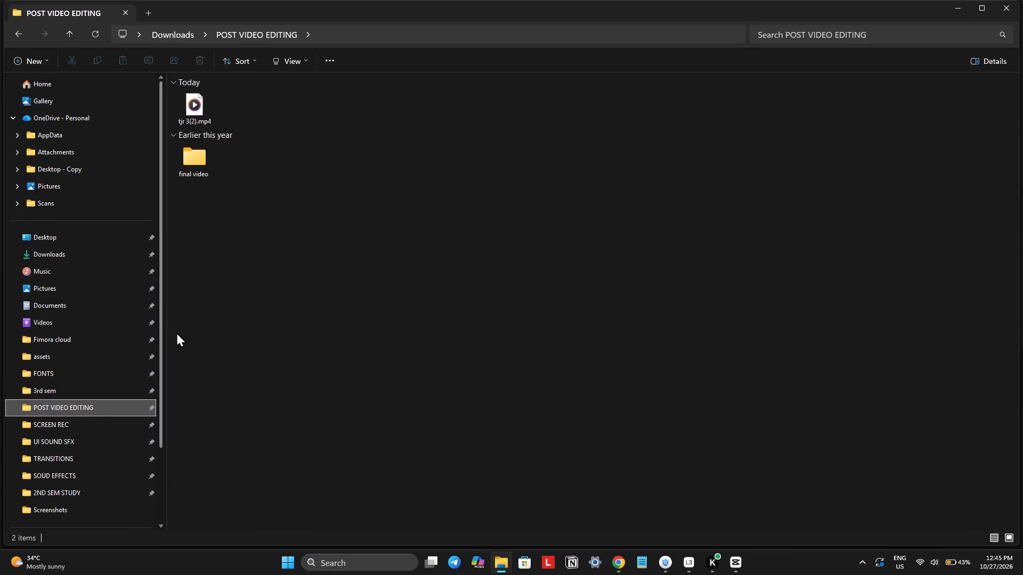
left_click(1005, 15)
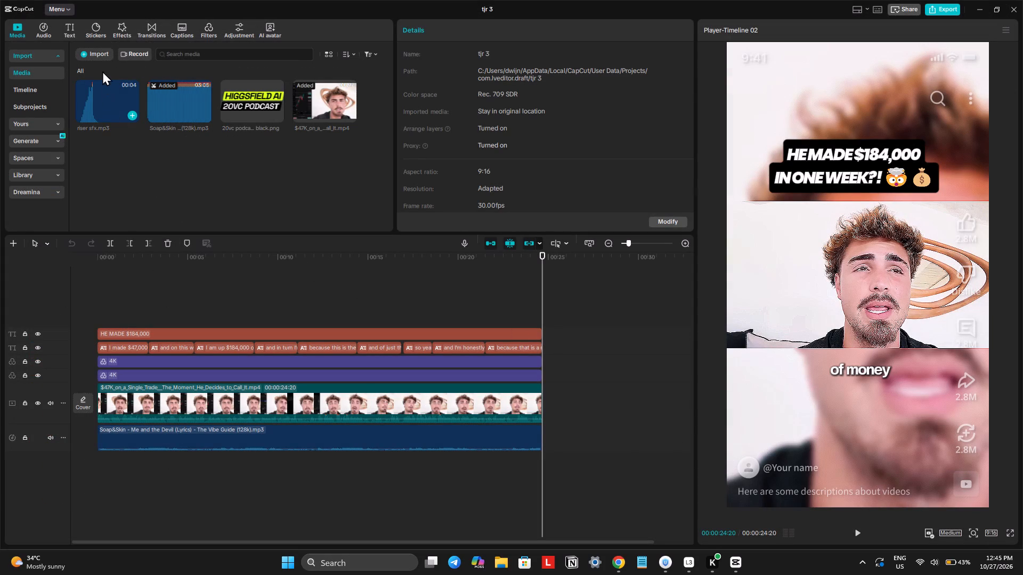
Import the From_Market_Open_to_Six_Figures and From_Runway_to_Rotor_Blades videos from the Downloads folder into the tjr 3 project media.
left_click(102, 47)
left_click(98, 50)
left_click(127, 72)
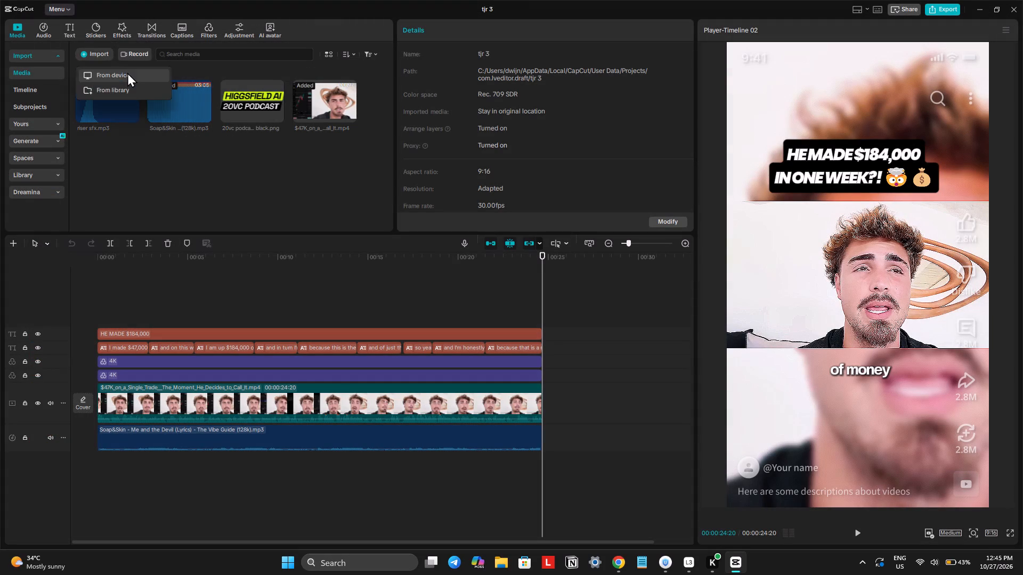
left_click(77, 242)
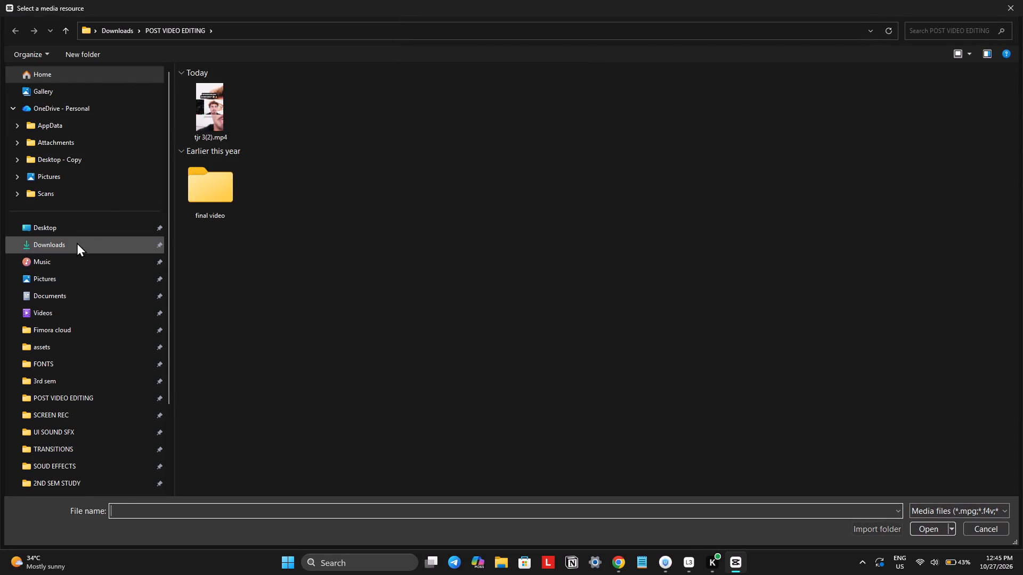
left_click_drag(180, 110, 261, 131)
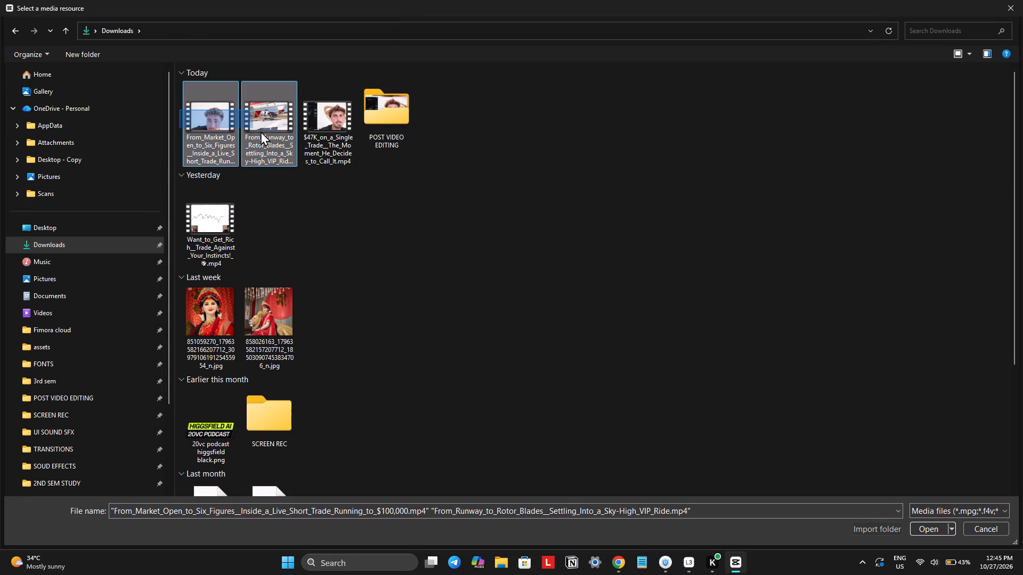
left_click_drag(261, 131, 276, 135)
key("Return")
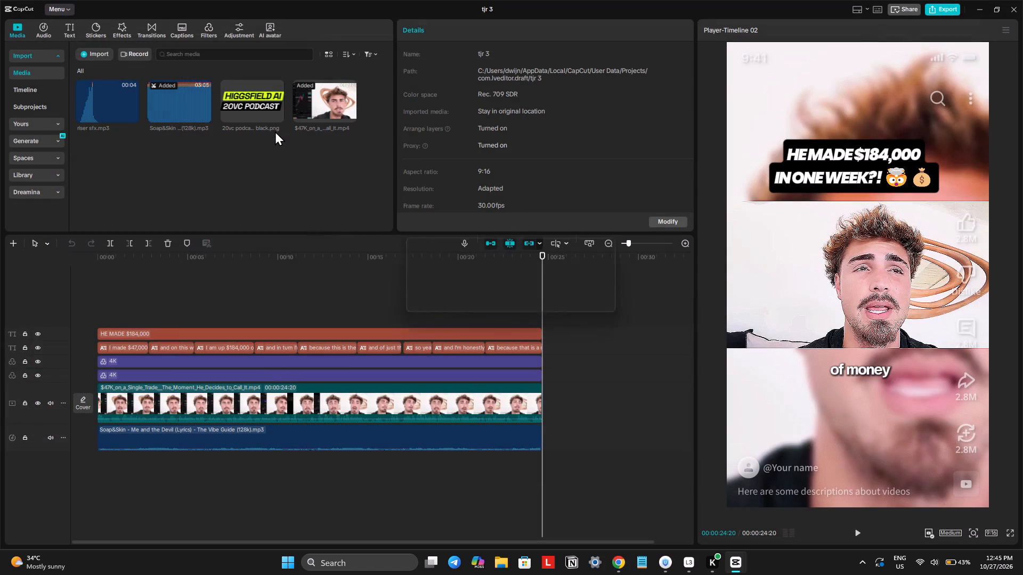
left_click(287, 192)
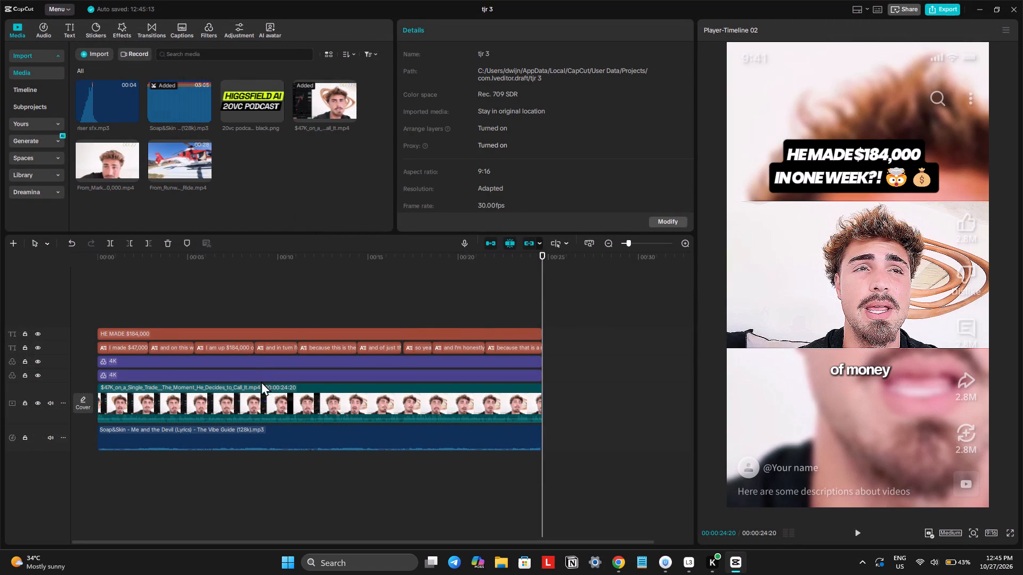
Delete the $47K_on_a_Single_Trade video from the project media, including its use on the timeline.
left_click_drag(328, 133, 360, 95)
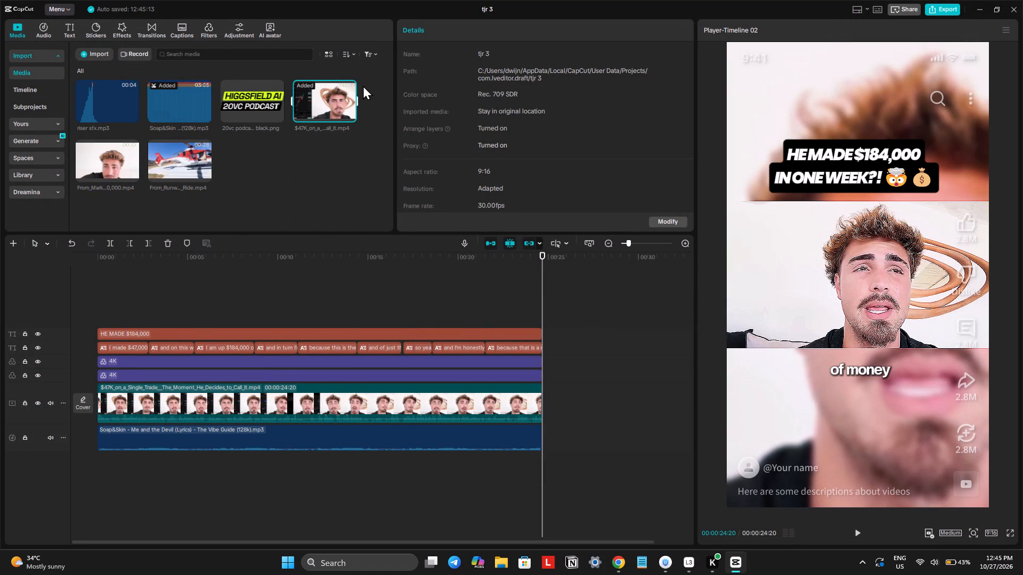
key("Delete")
key("Return")
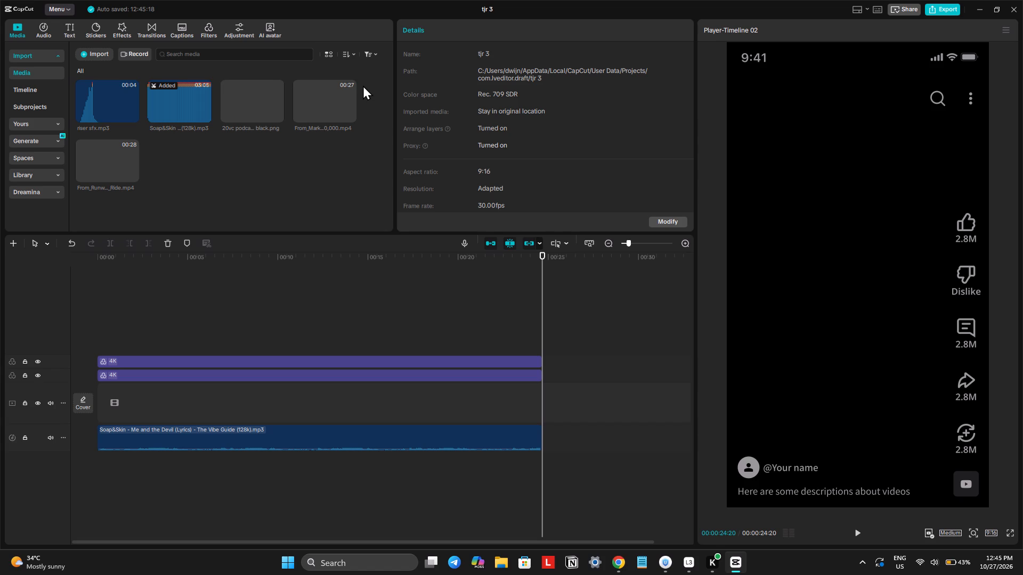
Switch to File Explorer and search Home for tjr1, correcting the query to tjr 1.
left_click(499, 567)
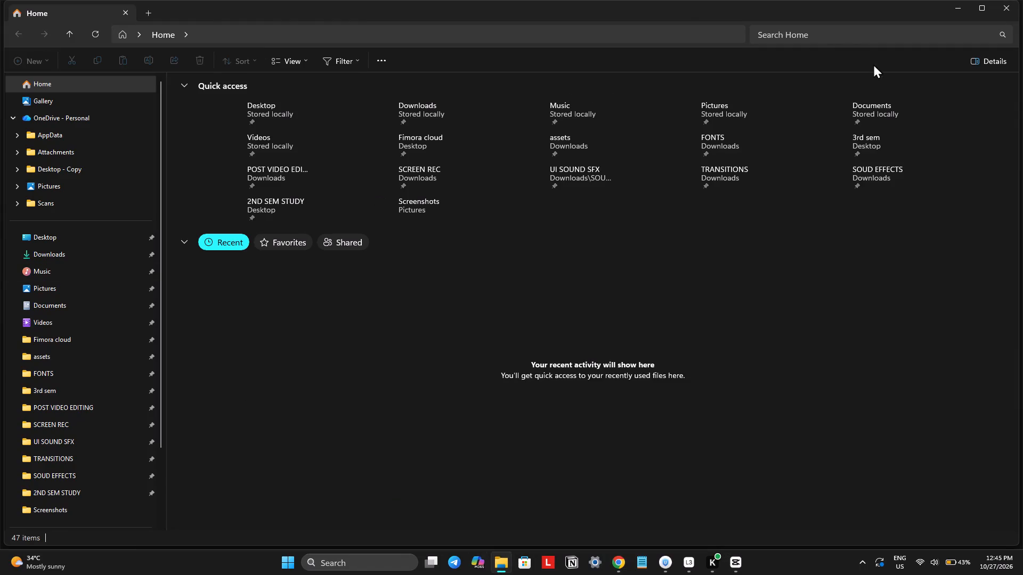
left_click(823, 36)
type("tjr")
key("1")
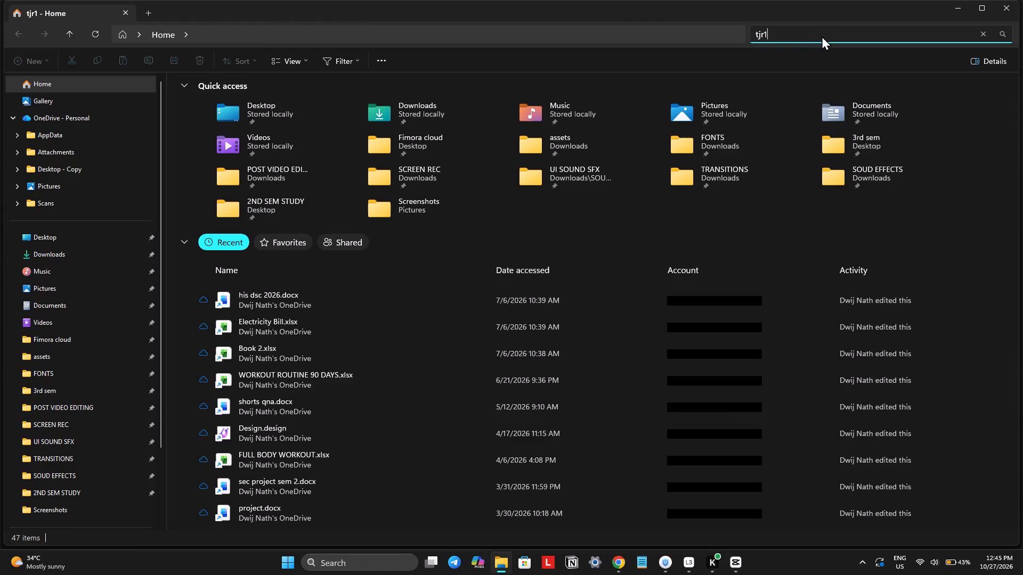
key("Return")
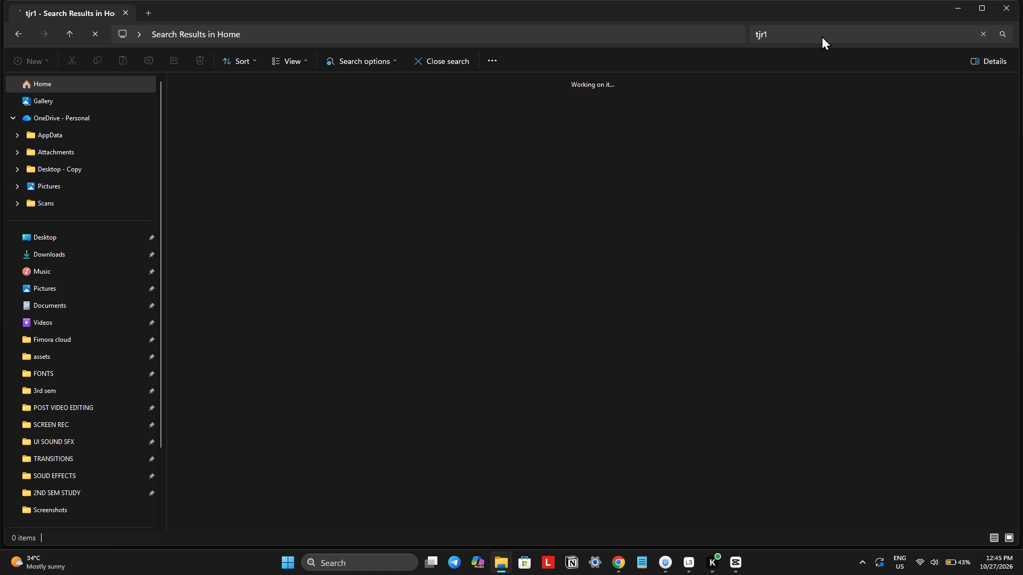
left_click(800, 36)
left_click(766, 29)
key("space")
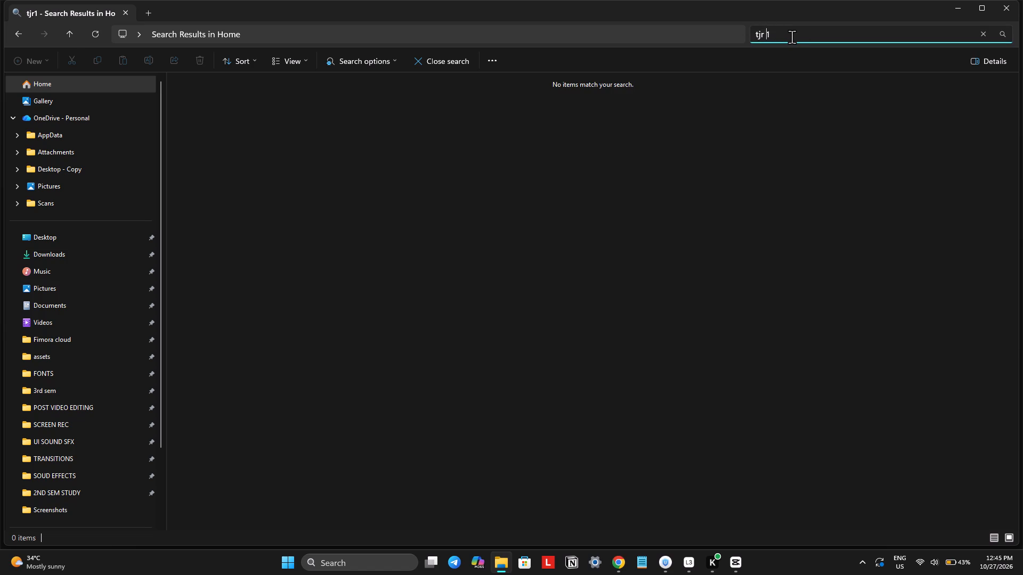
key("Return")
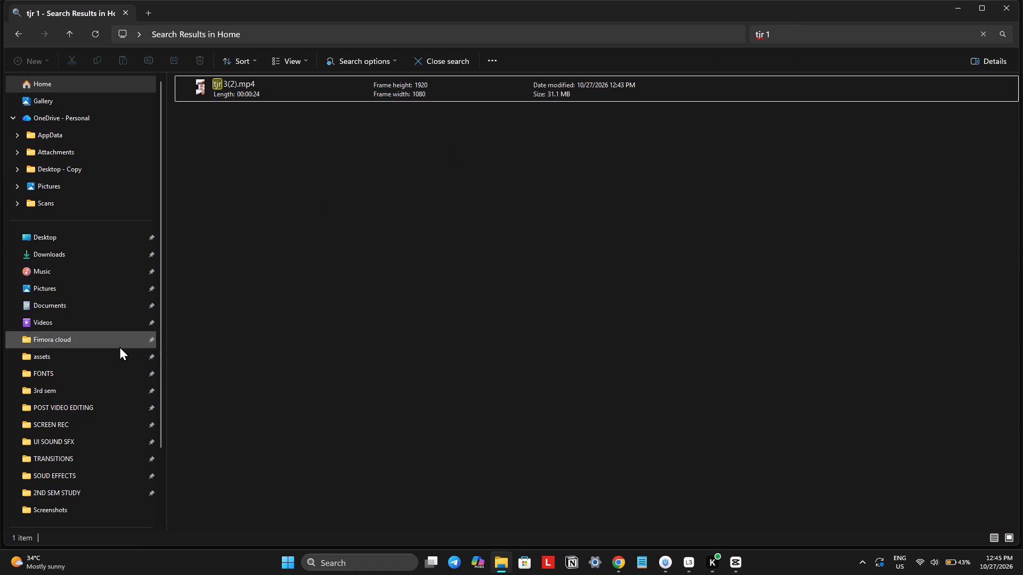
Search This PC for tjr 1.
scroll(62, 498, "down", 3)
left_click(60, 455)
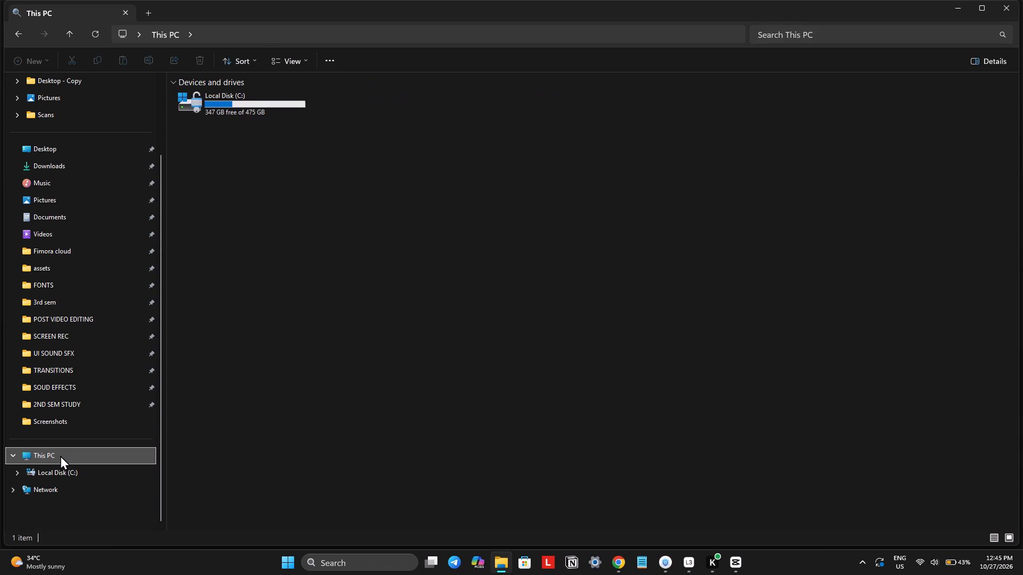
left_click(887, 39)
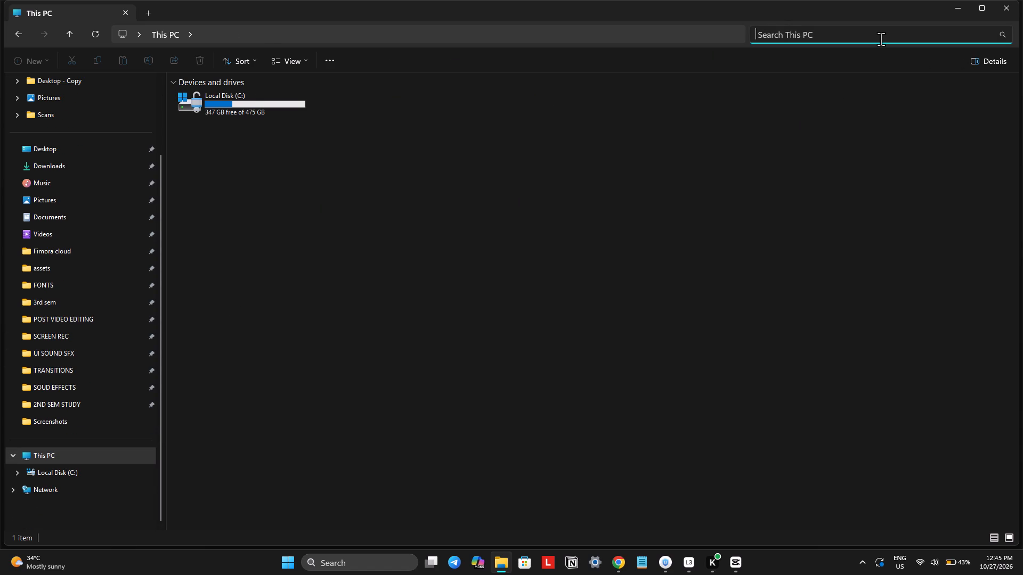
type("tjr 1")
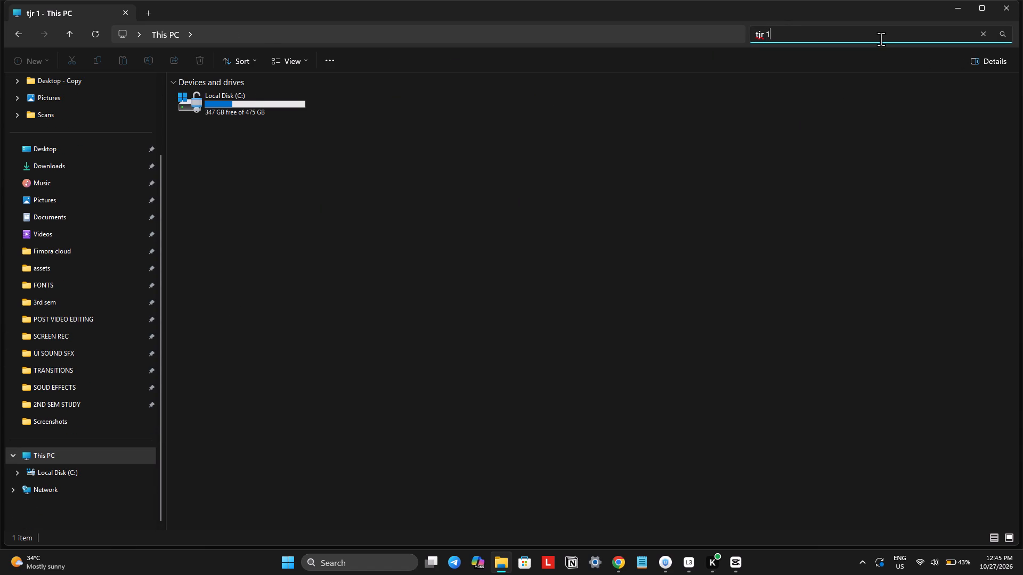
key("Return")
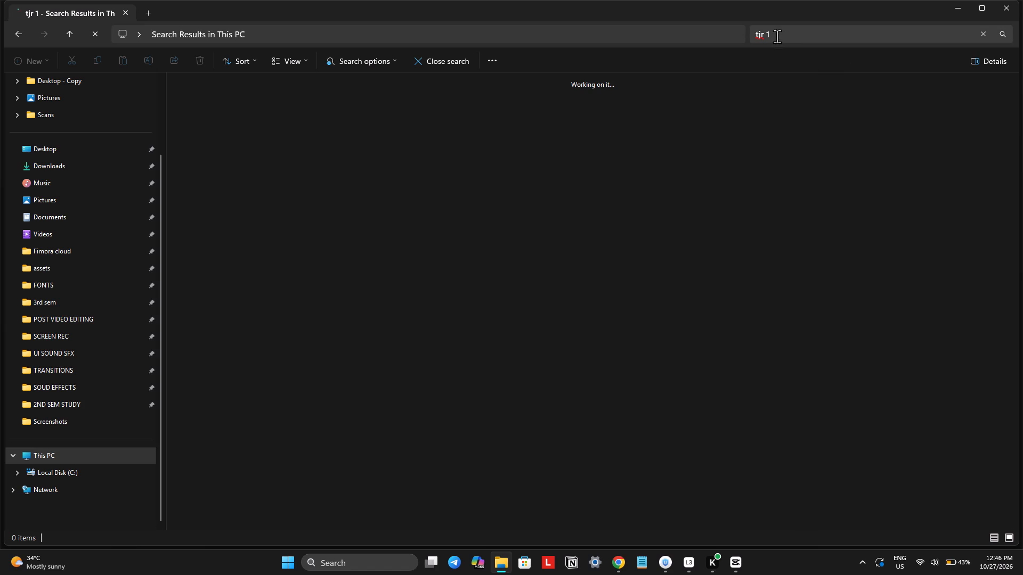
Search Local Disk (C:) for tjr.
double_click(76, 474)
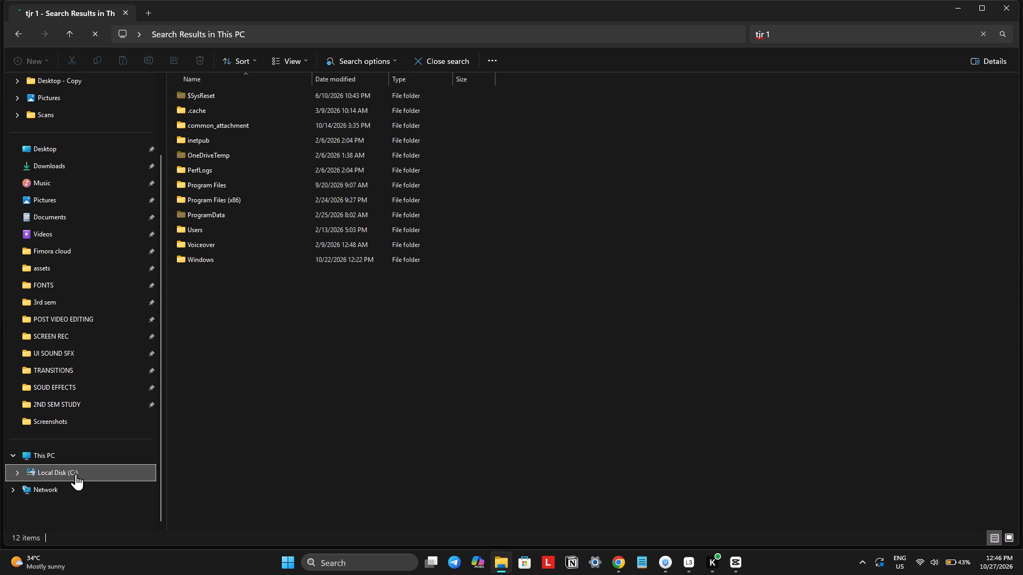
left_click(842, 35)
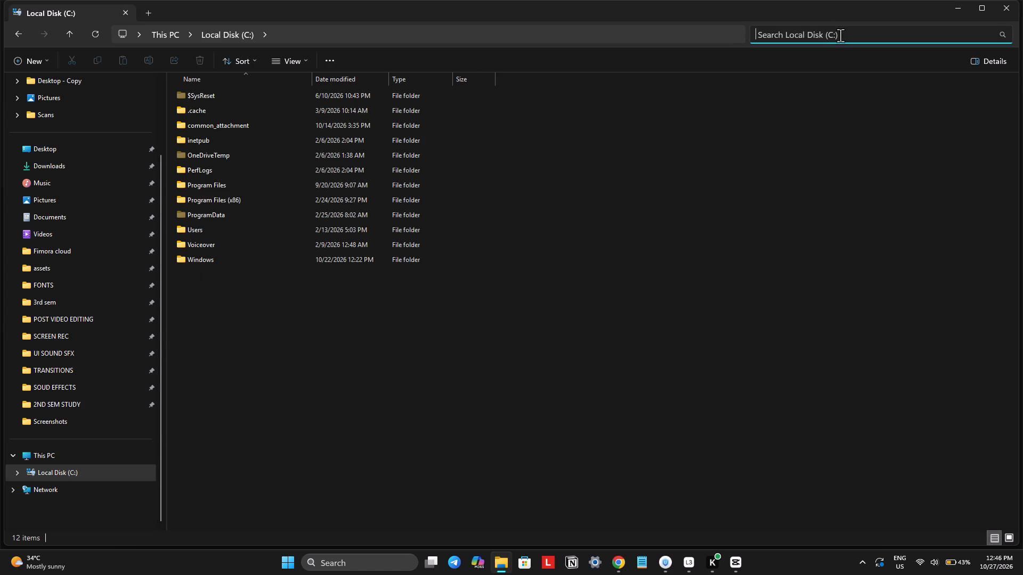
key("t")
key("j")
key("e")
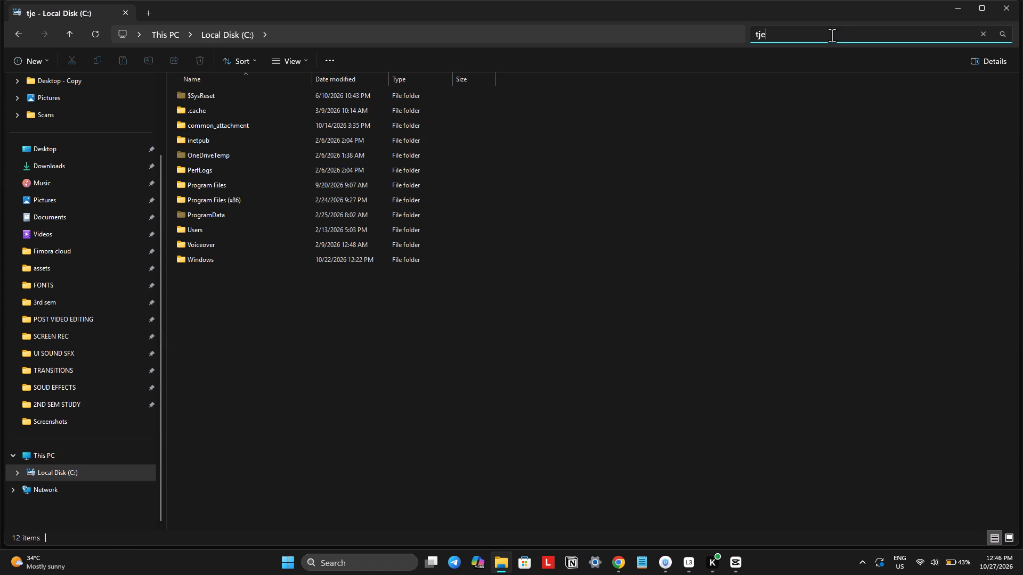
key("BackSpace")
key("r")
key("Return")
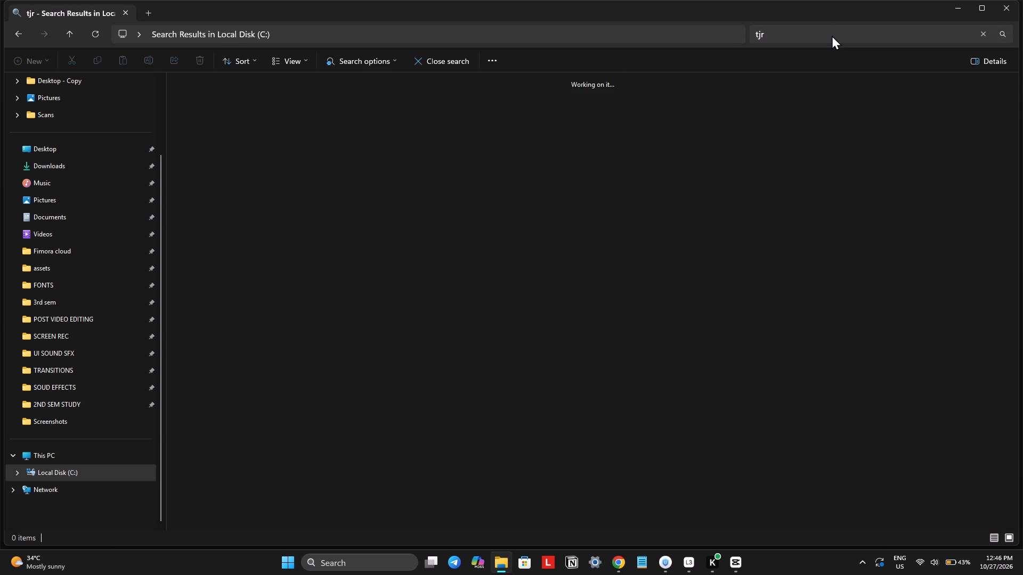
Search Local Disk (C:) and This PC for capcut, and close File Explorer to return to CapCut.
left_click(62, 465)
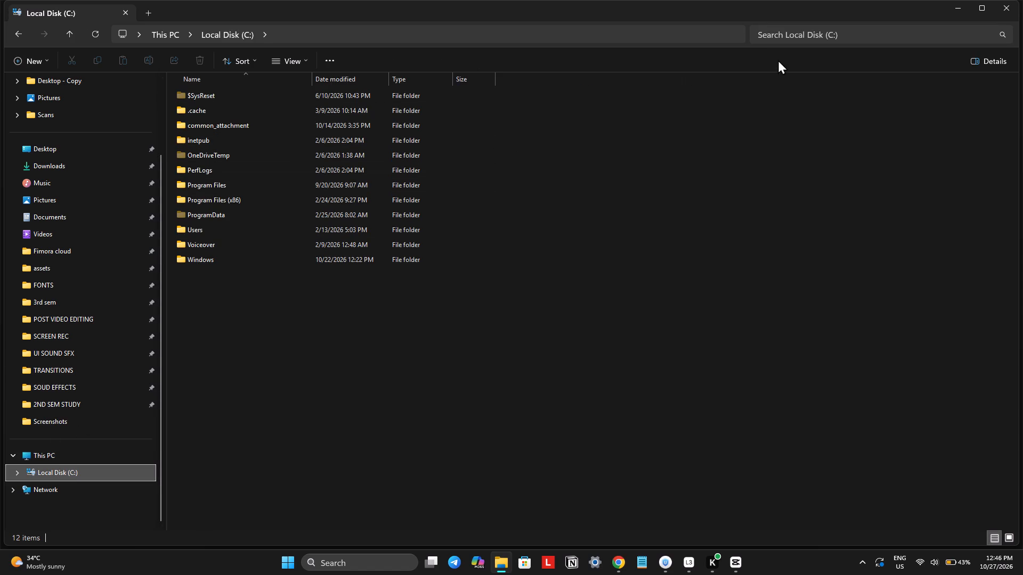
left_click(779, 38)
type("capcut")
key("Return")
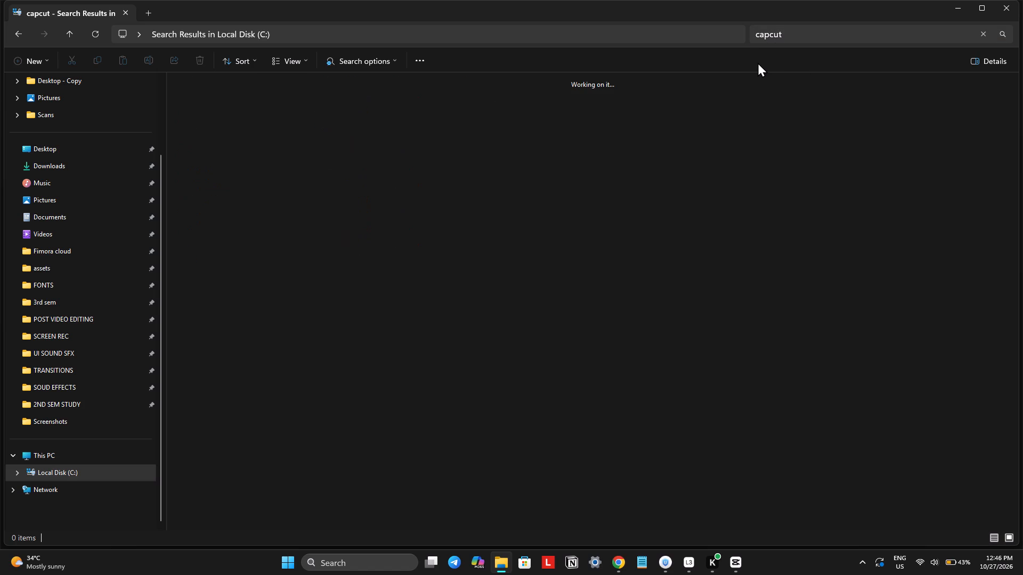
left_click(72, 448)
left_click(780, 34)
type("capcut")
key("Return")
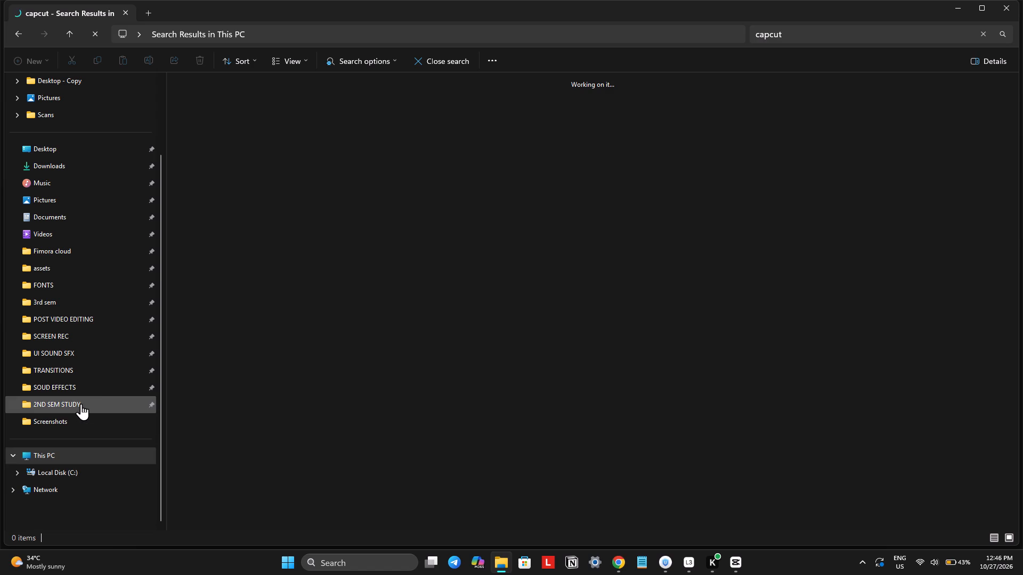
left_click(63, 459)
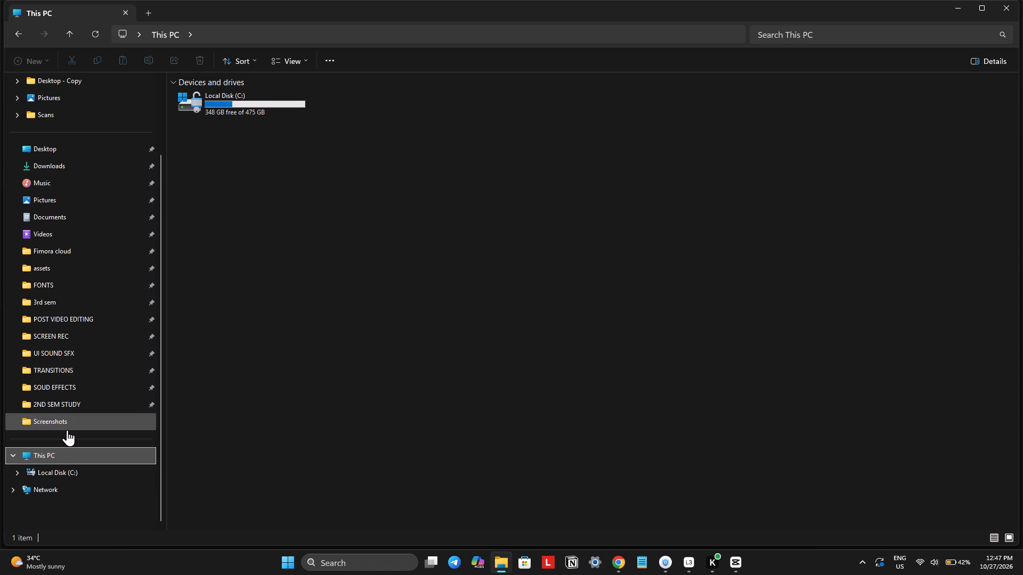
left_click(45, 464)
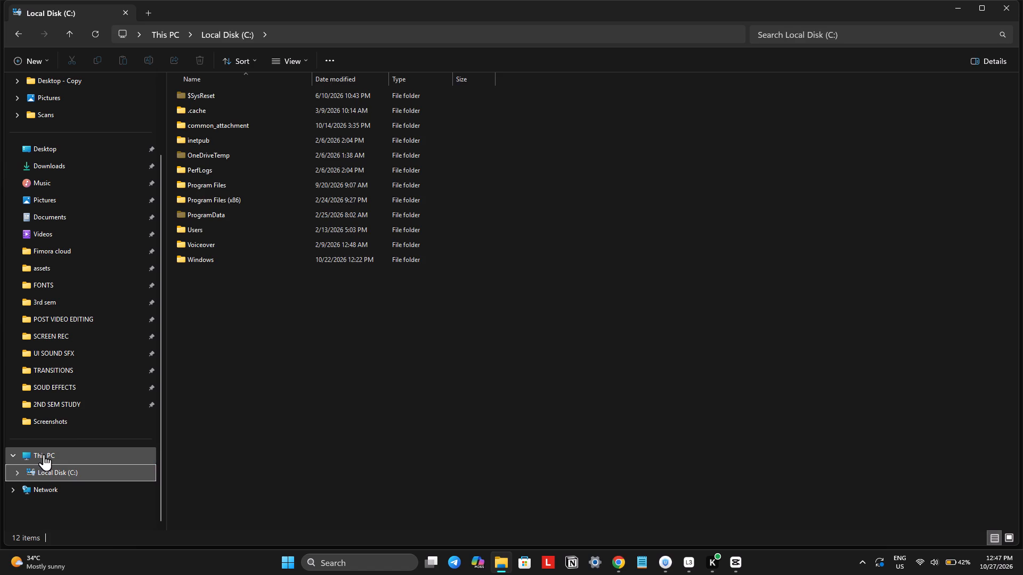
left_click(44, 454)
left_click(797, 34)
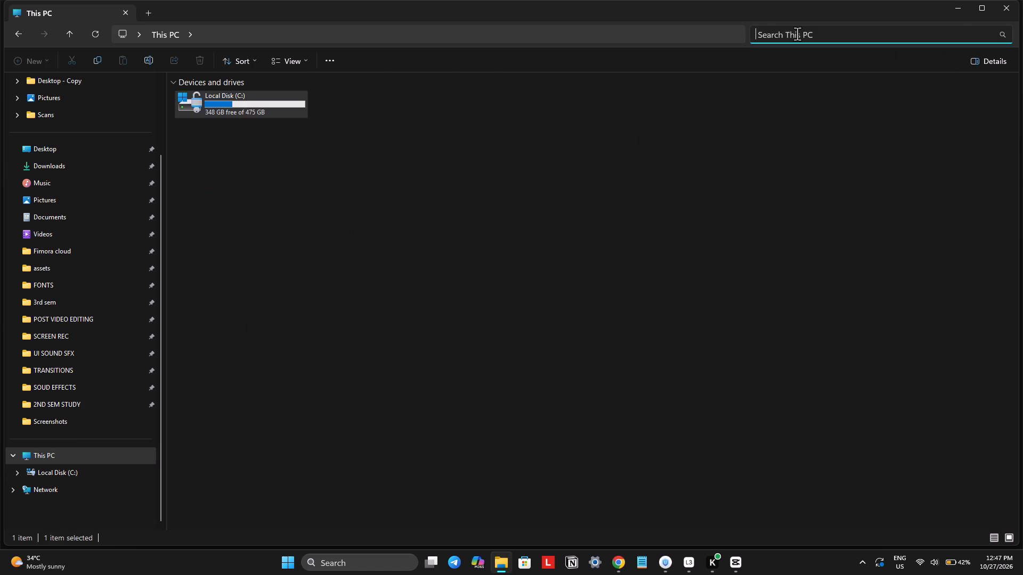
left_click(1001, 5)
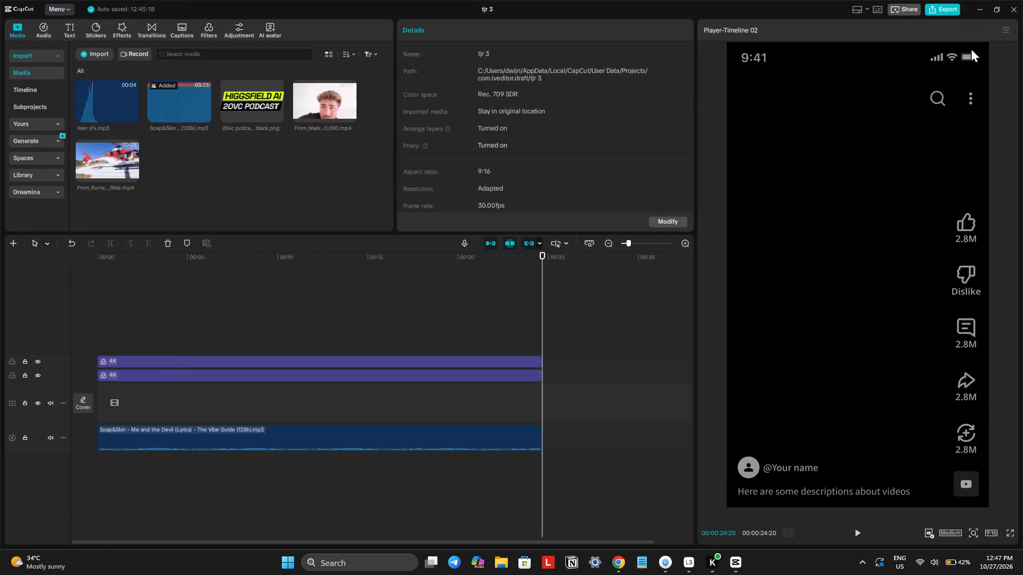
Place the From_Market_Open_to_Six_Figures video at the start of the main timeline track.
left_click_drag(324, 110, 116, 379)
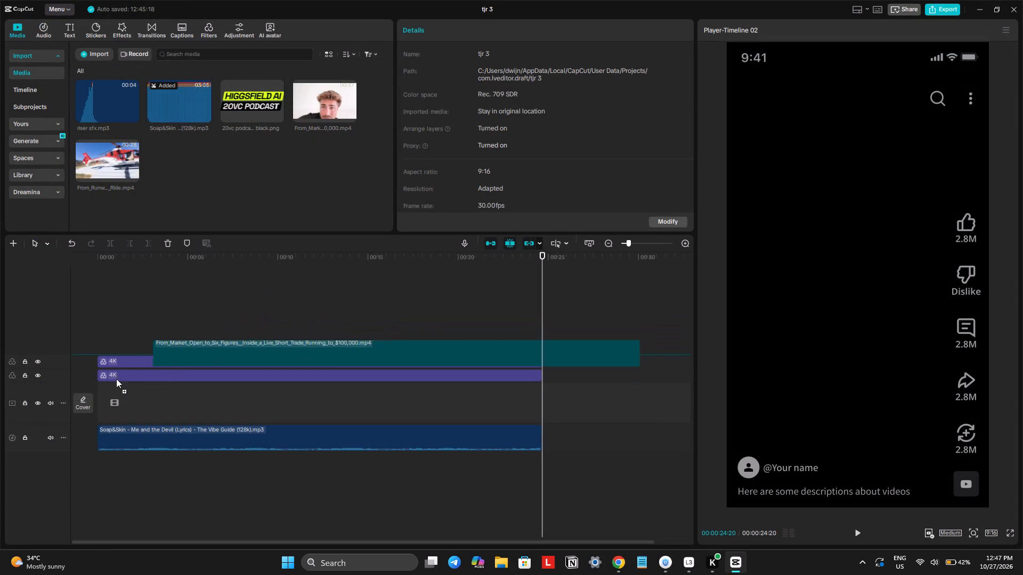
left_click_drag(116, 379, 95, 404)
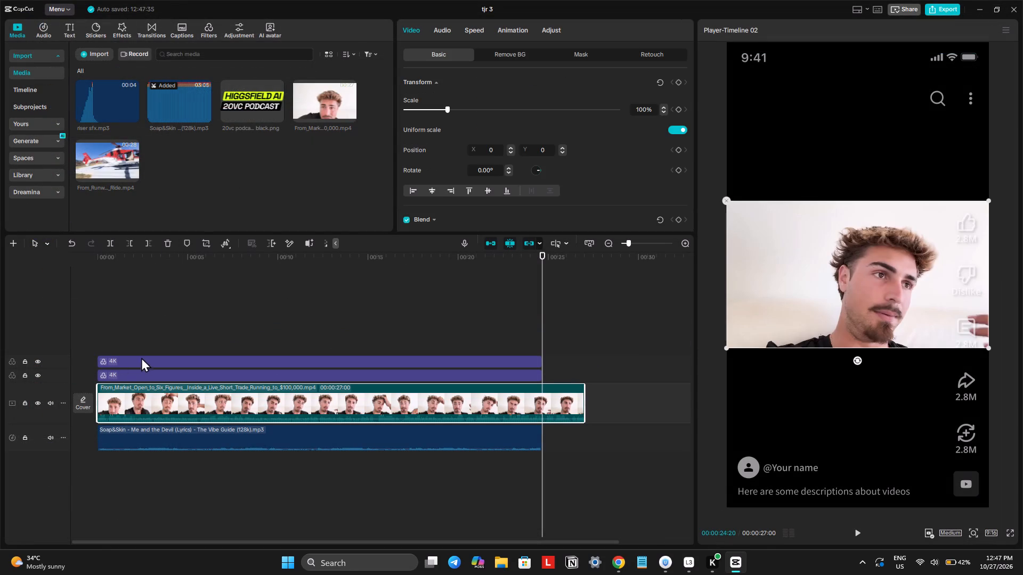
Set the From_Market_Open_to_Six_Figures clip's canvas background to Blur with the lightest blur strength.
scroll(427, 188, "down", 9)
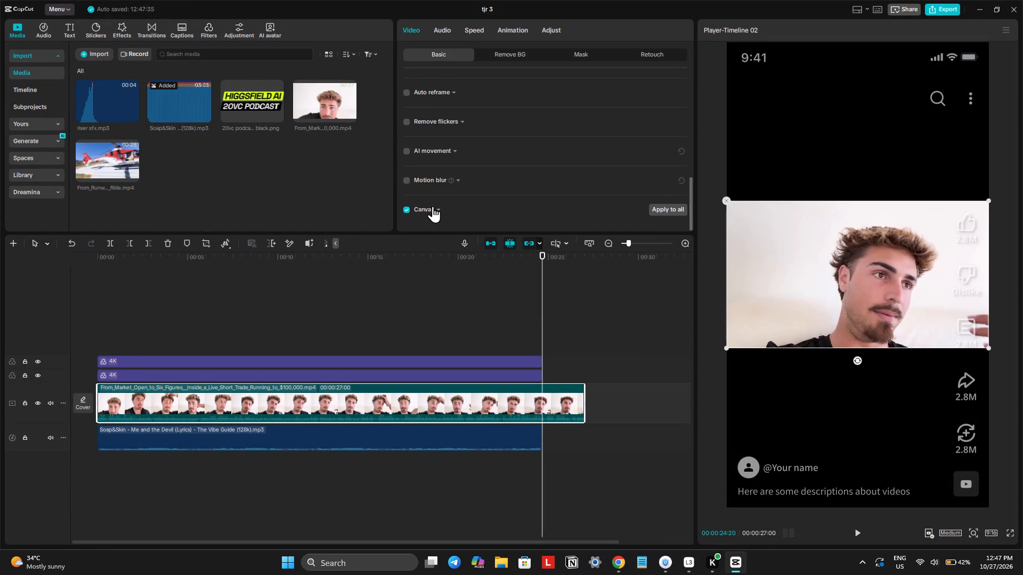
left_click(434, 206)
scroll(438, 213, "down", 5)
left_click(428, 213)
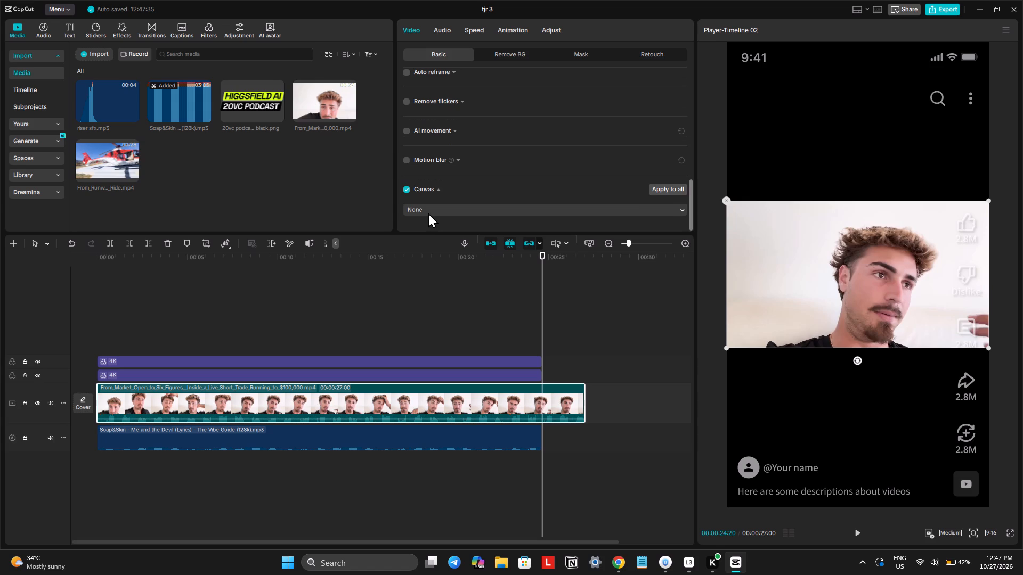
scroll(428, 213, "down", 3)
left_click(418, 245)
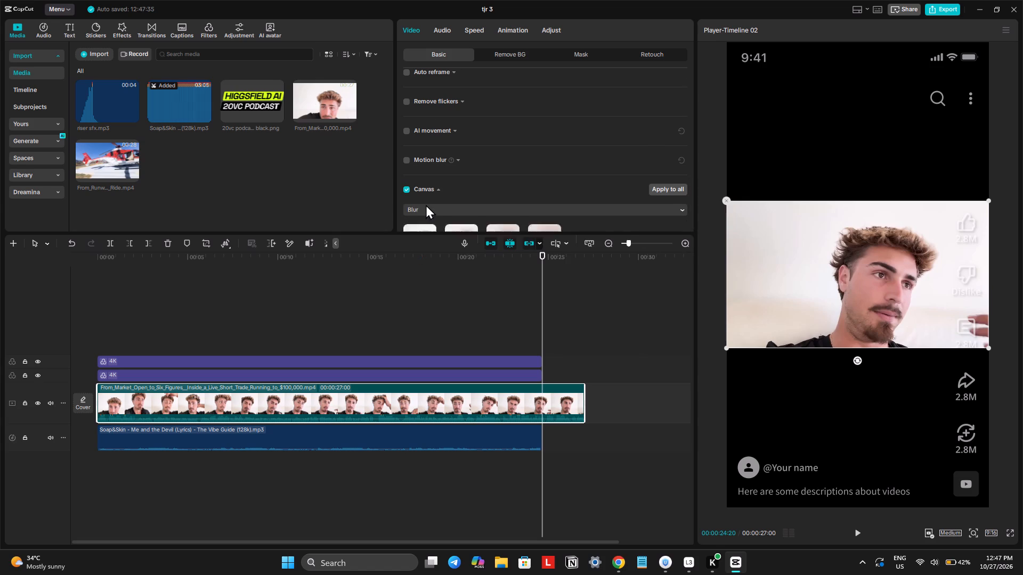
scroll(426, 204, "down", 2)
left_click(425, 194)
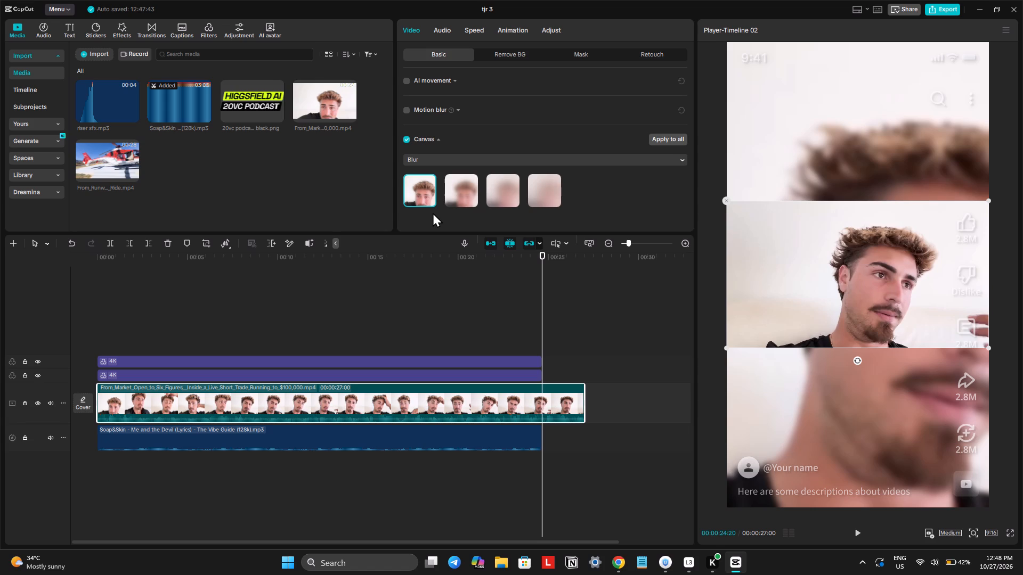
Extend the Soap&Skin music track to the end of the From_Market_Open_to_Six_Figures clip.
left_click(535, 439)
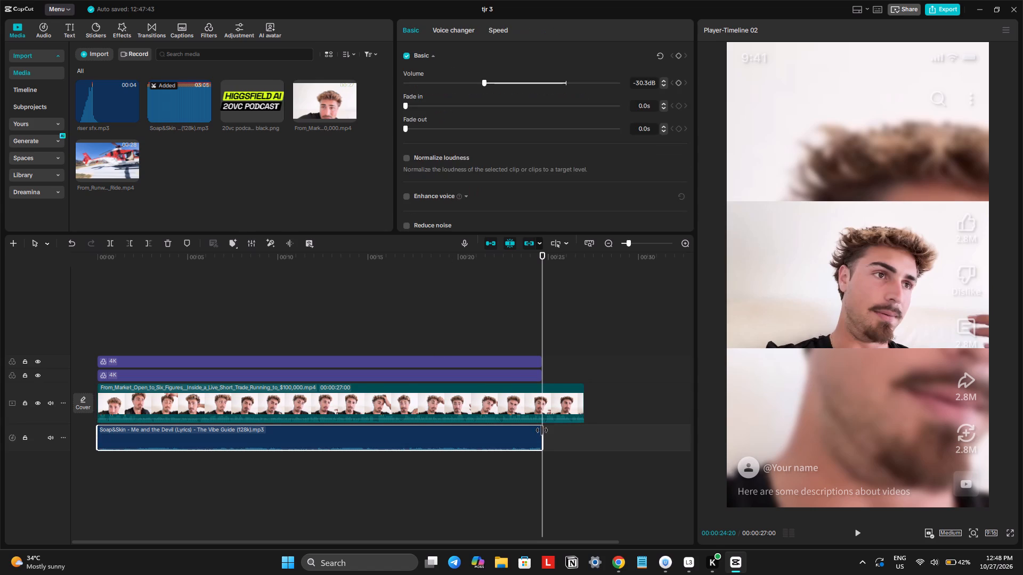
left_click_drag(542, 430, 584, 434)
Extend both 4K filter layers together to the end of the From_Market_Open_to_Six_Figures clip.
left_click_drag(560, 352, 537, 372)
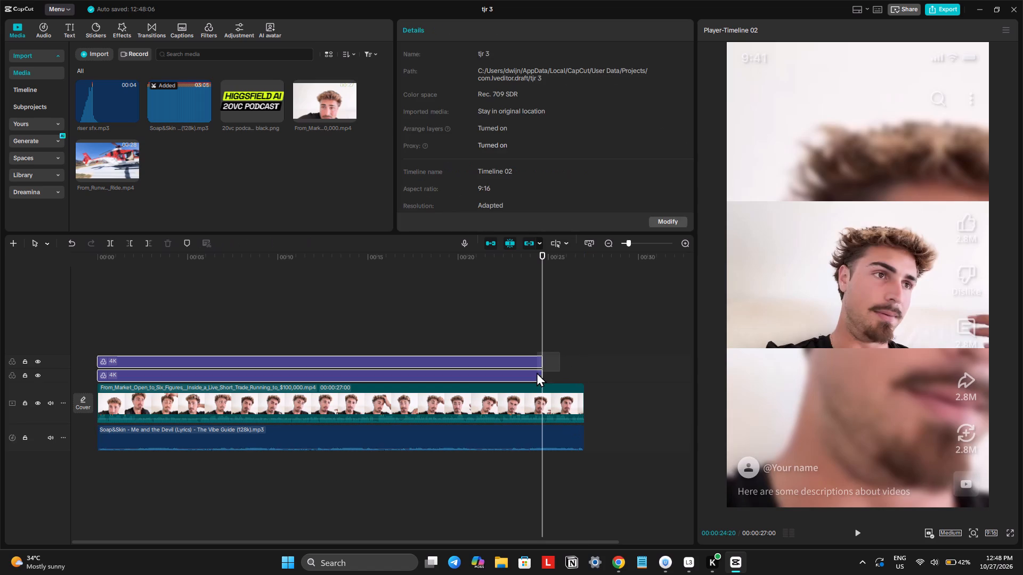
left_click_drag(537, 372, 537, 373)
left_click_drag(543, 359, 578, 386)
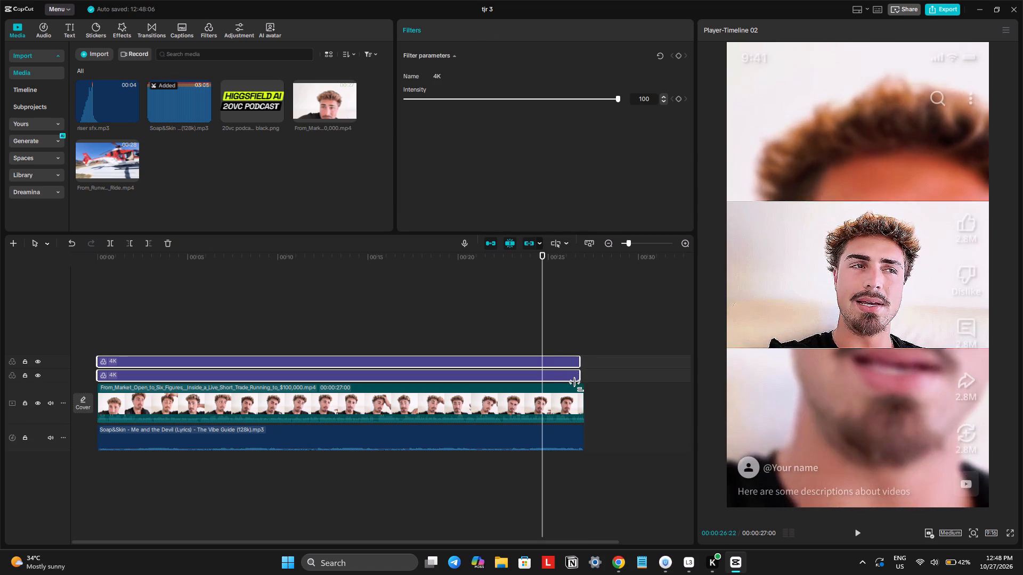
left_click_drag(578, 386, 581, 392)
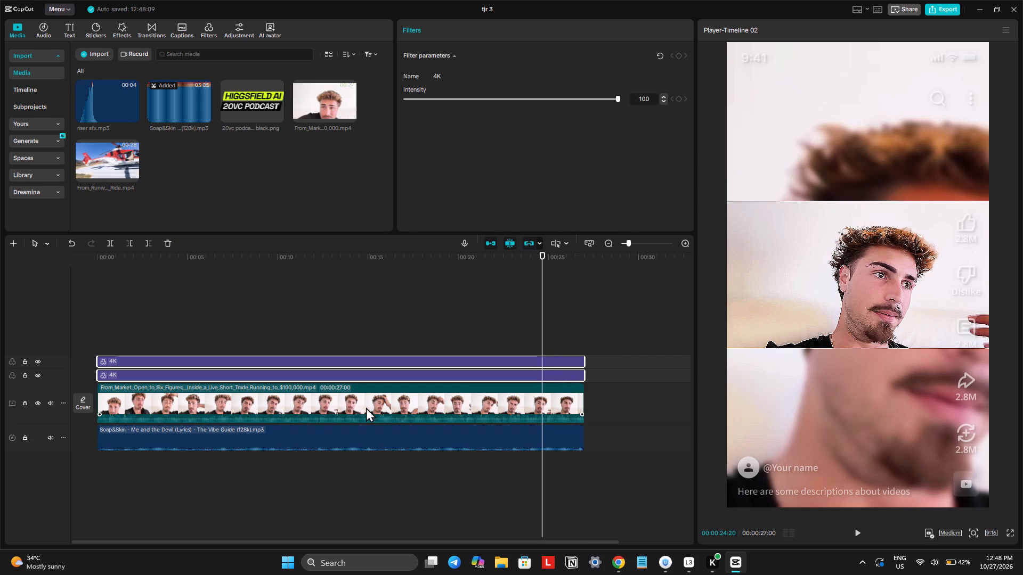
Generate auto captions for the timeline with the spoken language on Auto detect.
left_click_drag(113, 266, 88, 273)
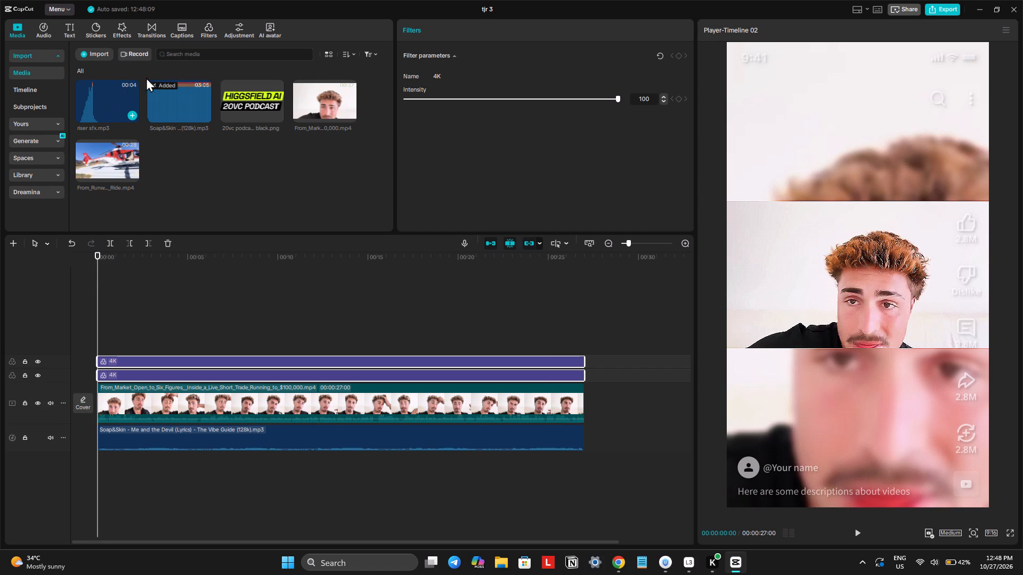
left_click(180, 27)
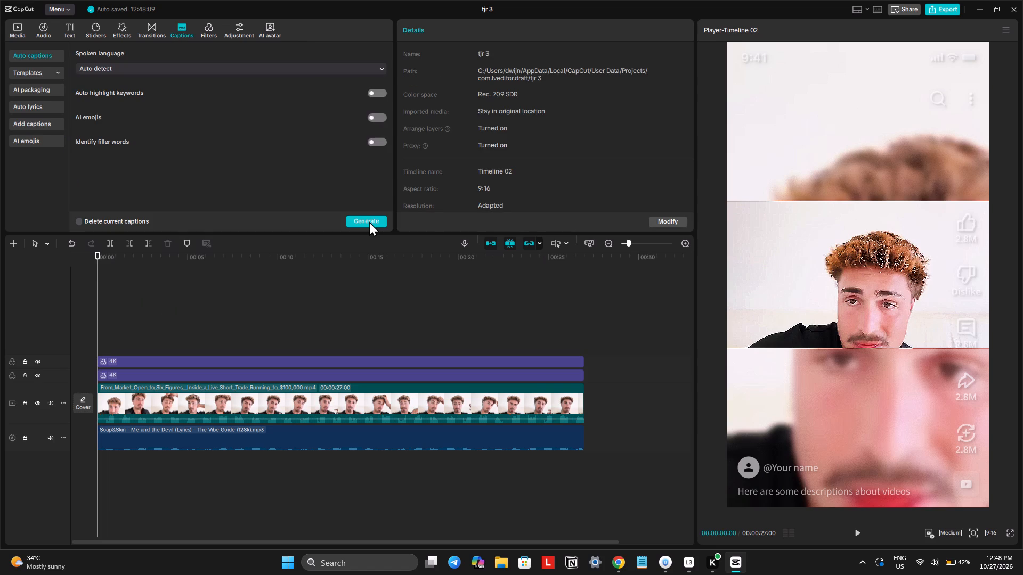
left_click(369, 221)
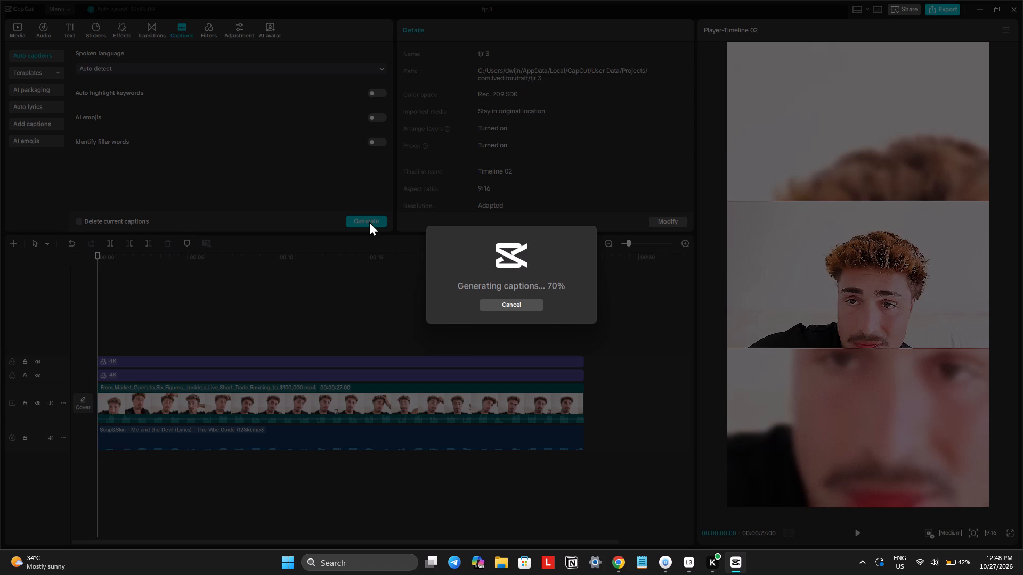
Switch to Urban VPN and start the VPN connection through United States.
left_click(663, 568)
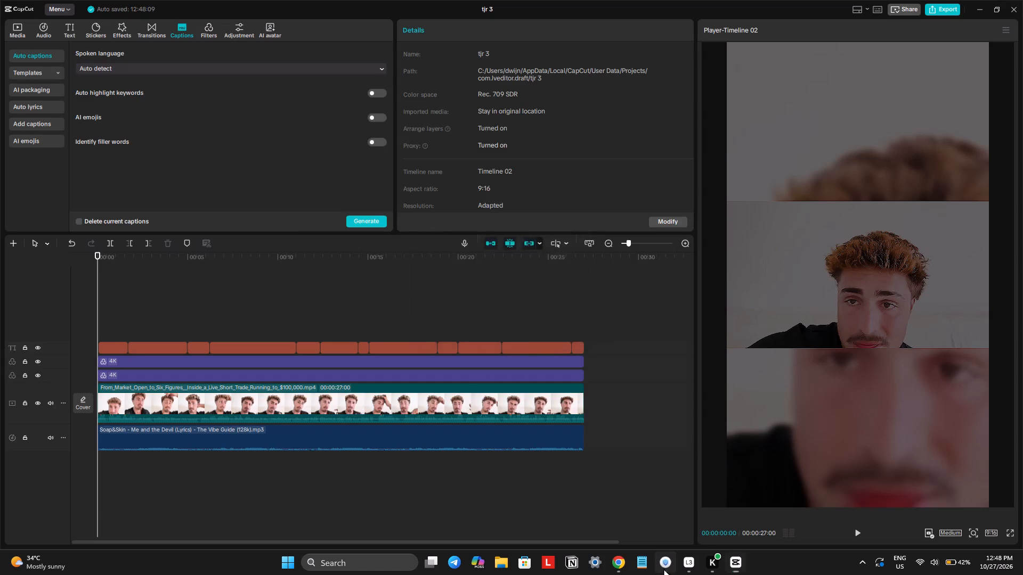
left_click(403, 341)
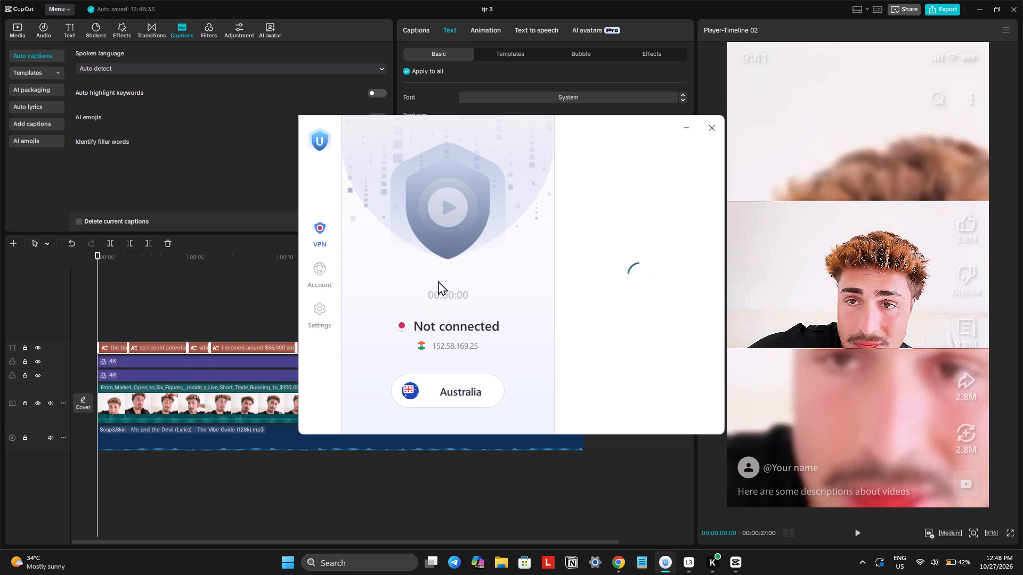
left_click(449, 210)
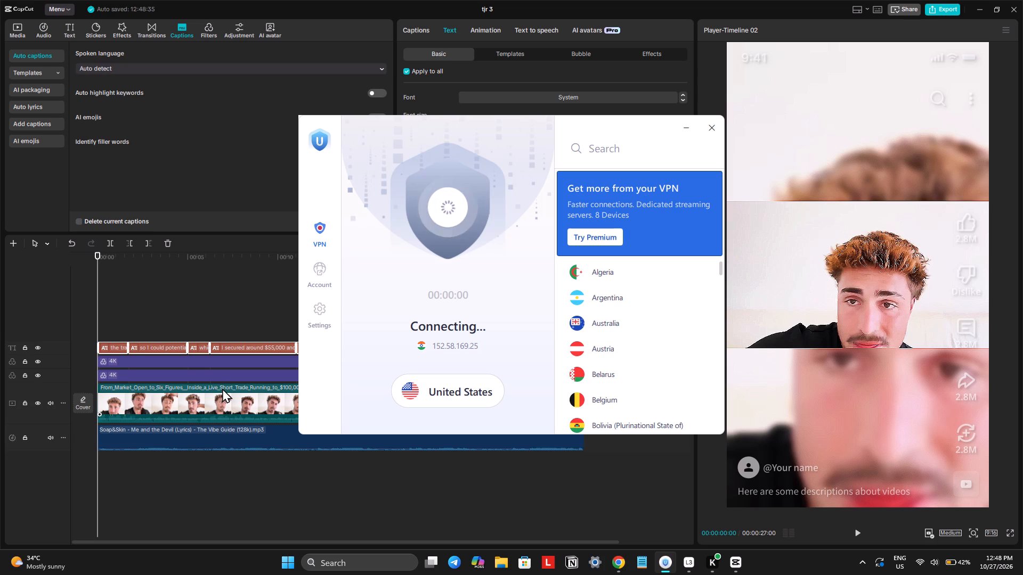
Back in CapCut, style all main captions with the CreatoDisplay-ExtraBold font, character spacing -1 and a shadow.
left_click(112, 321)
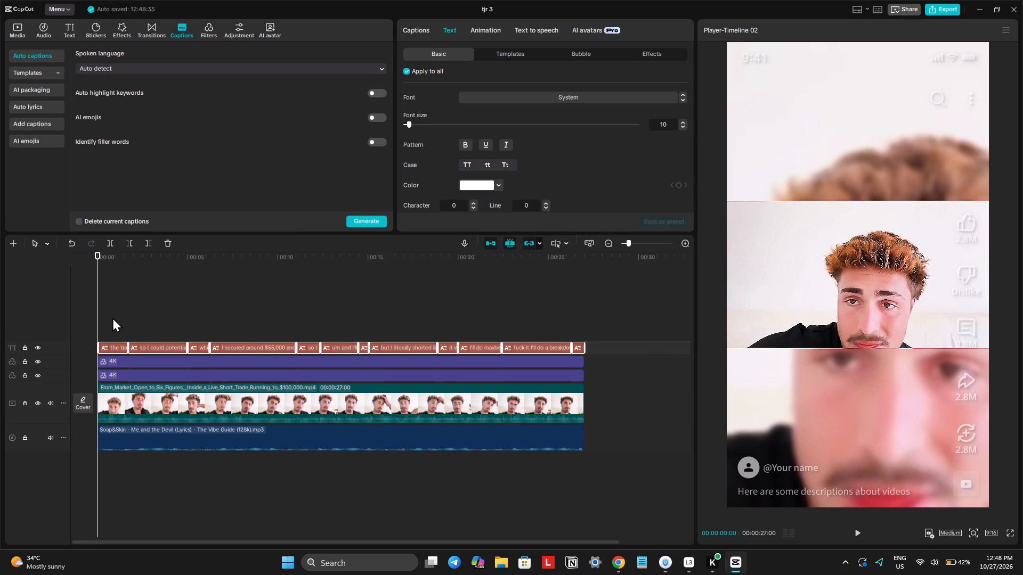
left_click(110, 347)
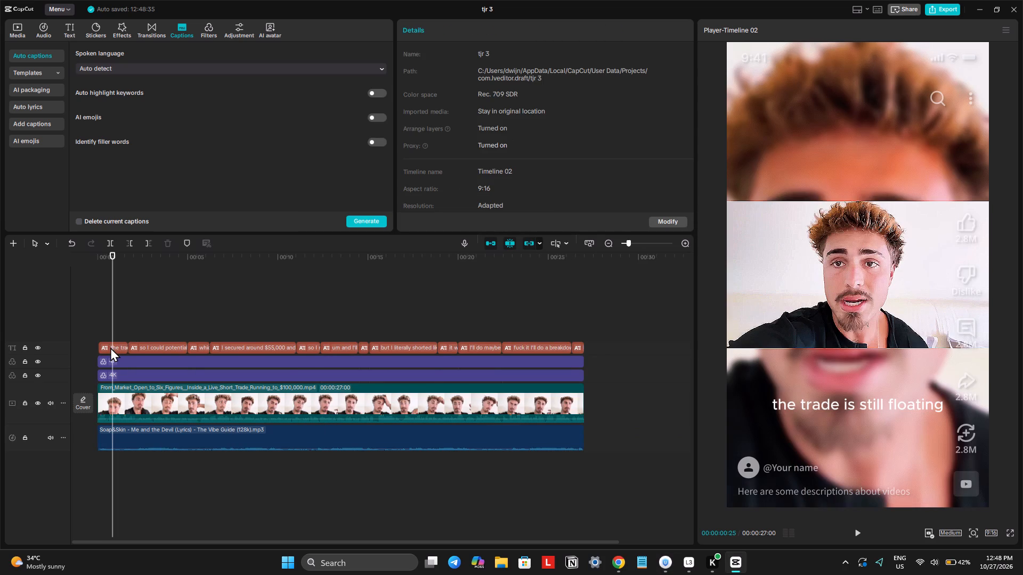
left_click(505, 142)
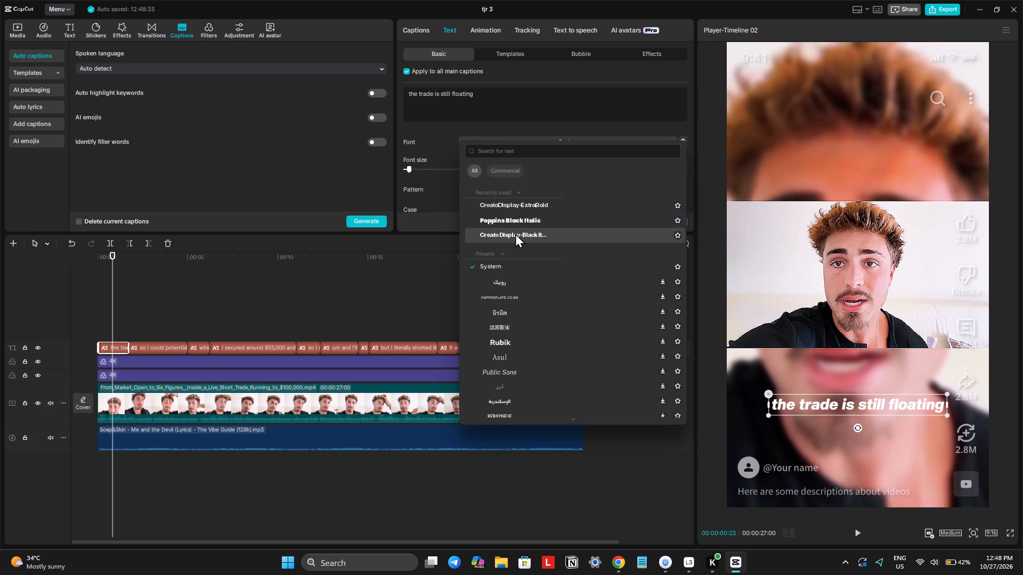
left_click(512, 209)
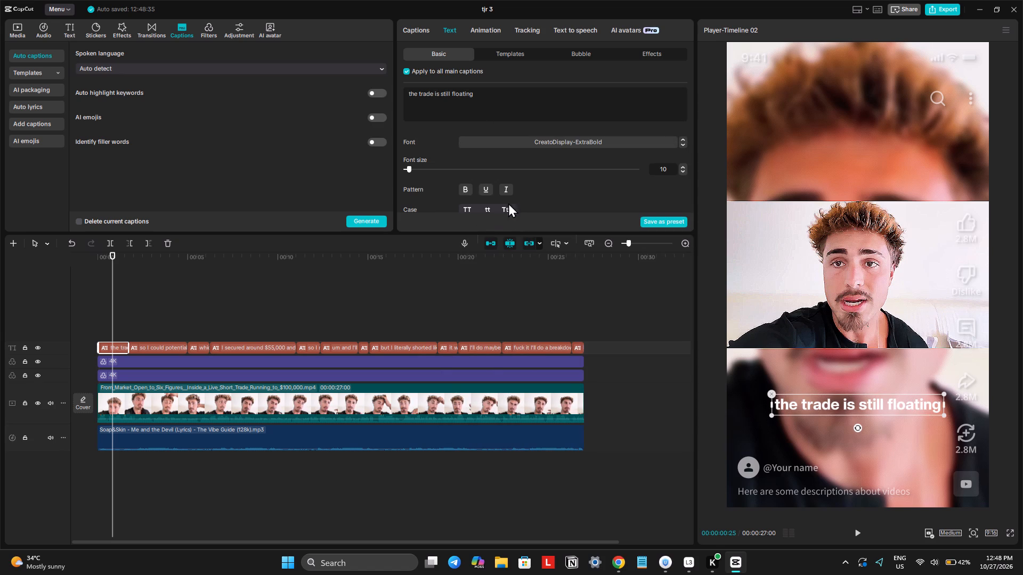
scroll(474, 192, "down", 1)
left_click(473, 165)
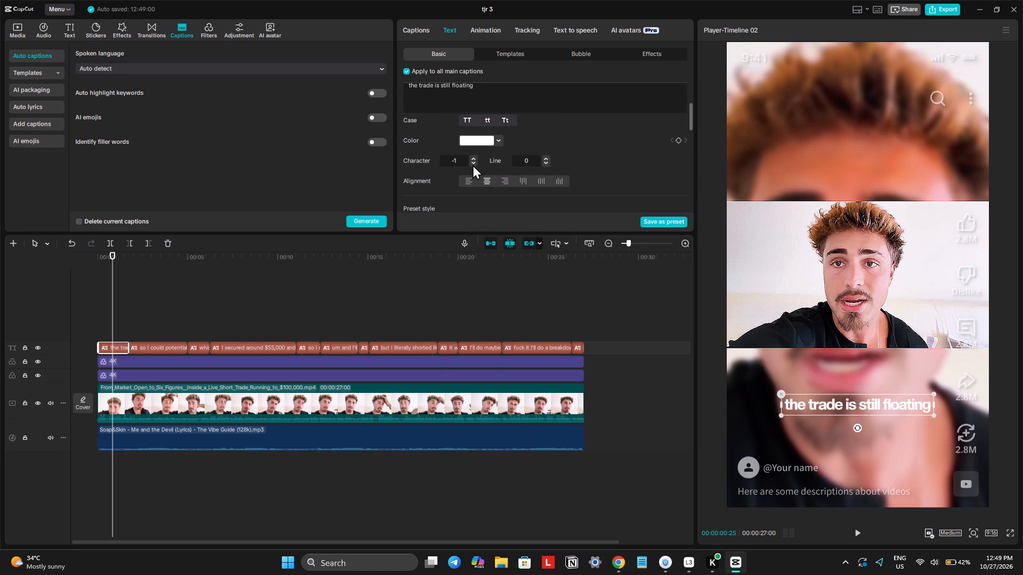
scroll(497, 177, "down", 5)
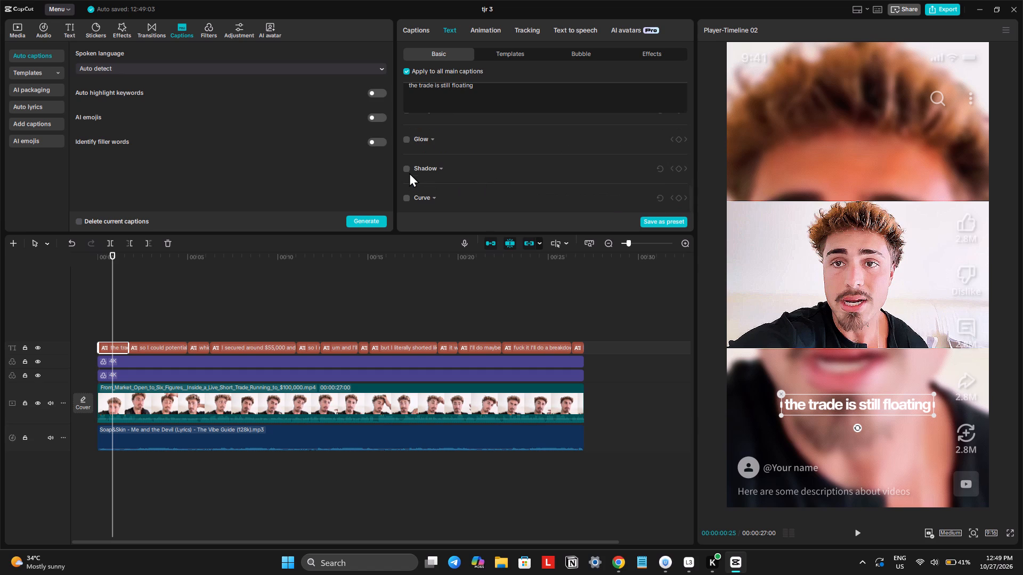
left_click(406, 170)
Move the captions up so they sit just below the sharp video frame.
scroll(440, 314, "up", 1)
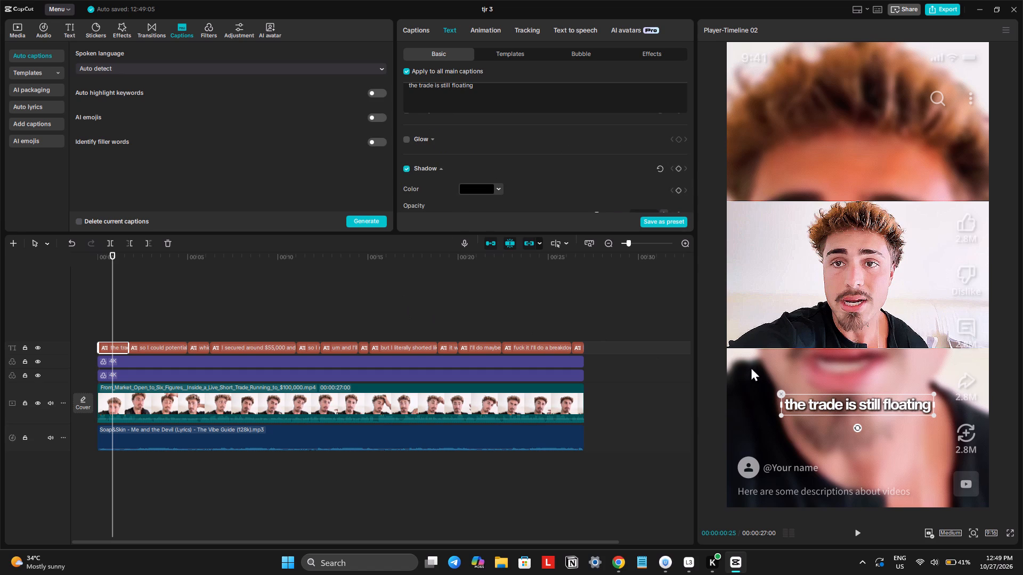
scroll(751, 367, "up", 2)
left_click_drag(813, 402, 811, 363)
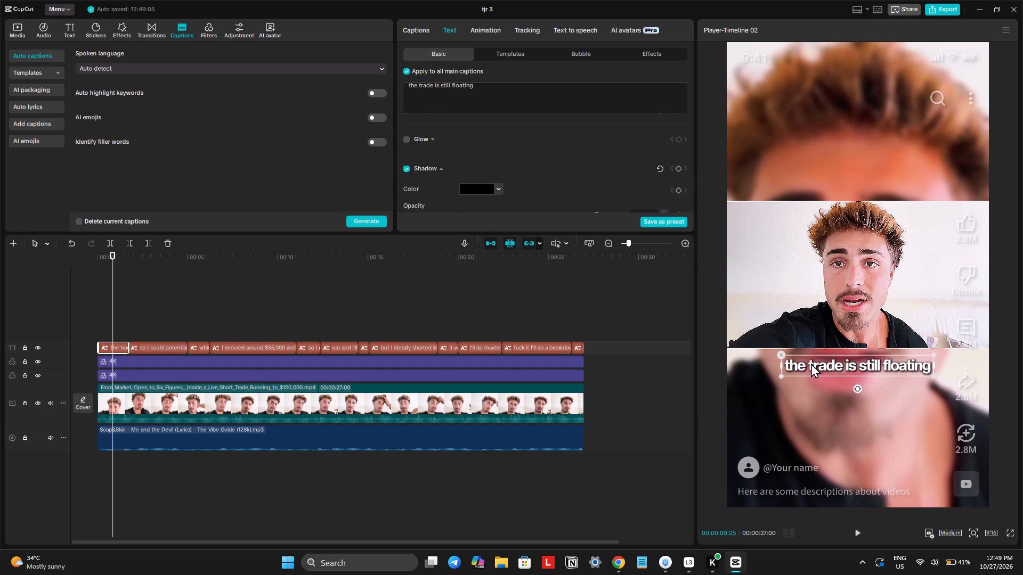
Play the first few seconds of the timeline to review the restyled captions.
left_click_drag(111, 266, 88, 274)
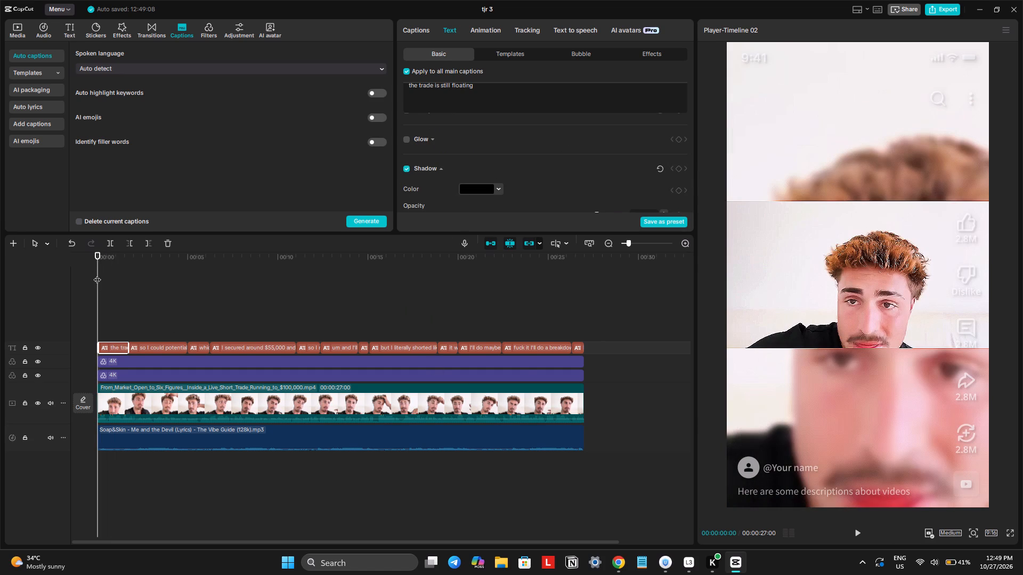
key("space")
scroll(213, 343, "up", 5, "ctrl")
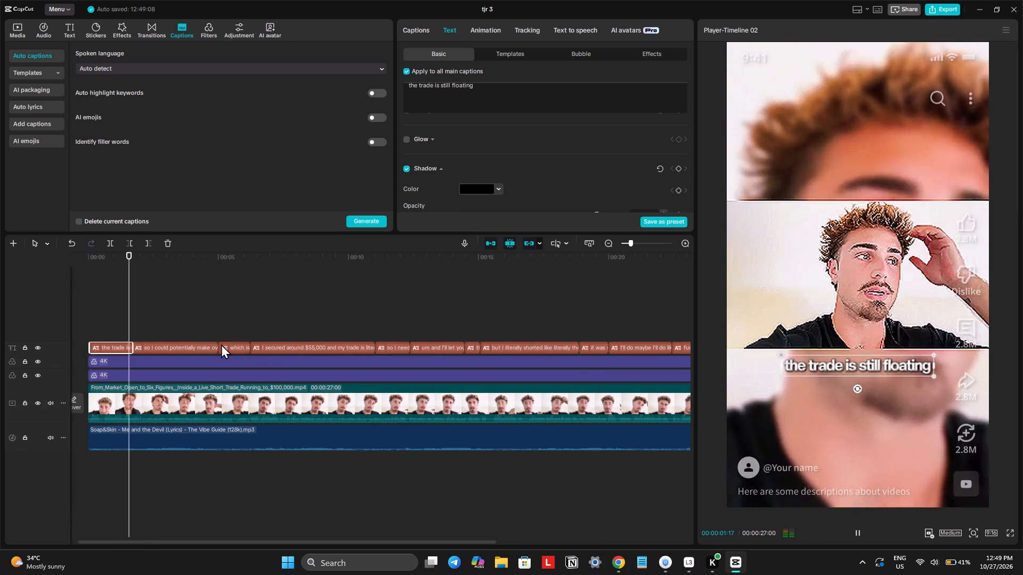
scroll(221, 344, "up", 1, "ctrl")
key("space")
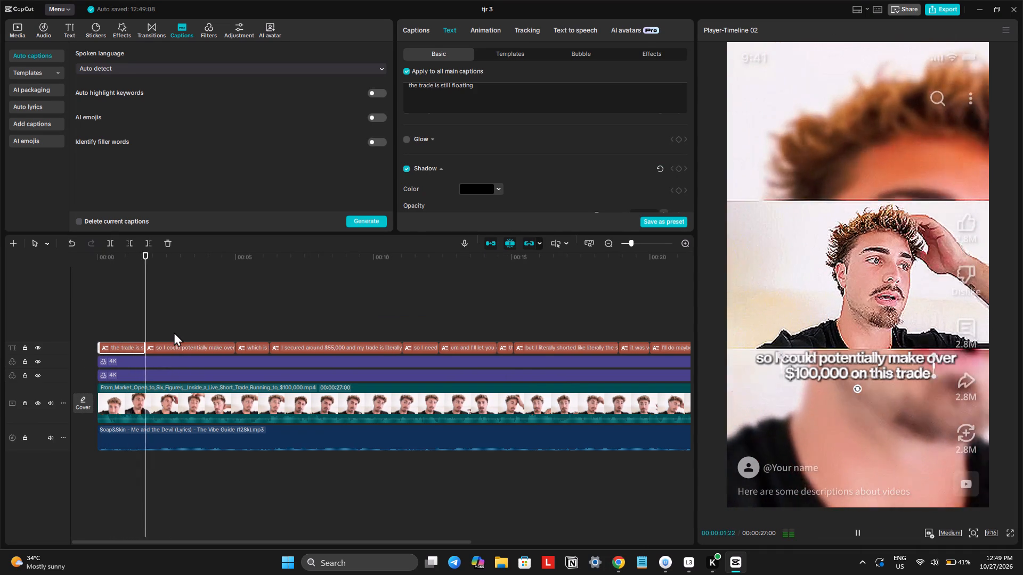
scroll(174, 332, "up", 5, "ctrl")
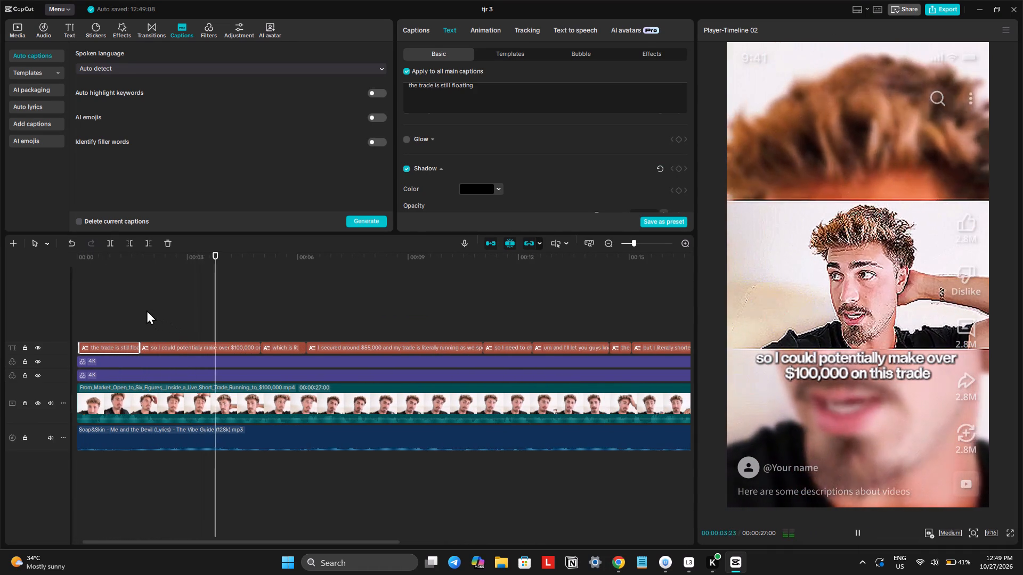
left_click(143, 307)
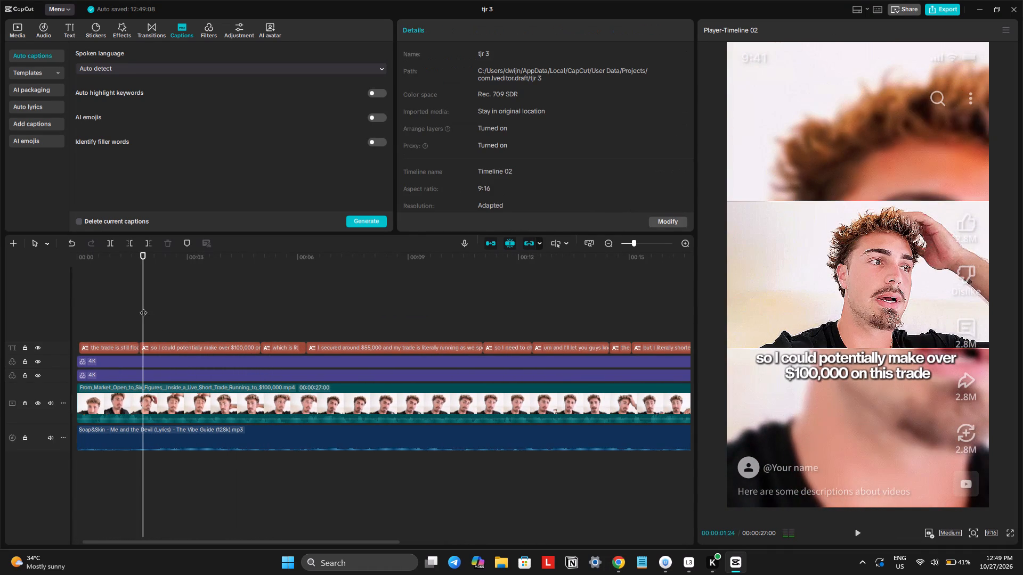
left_click(143, 307)
key("space")
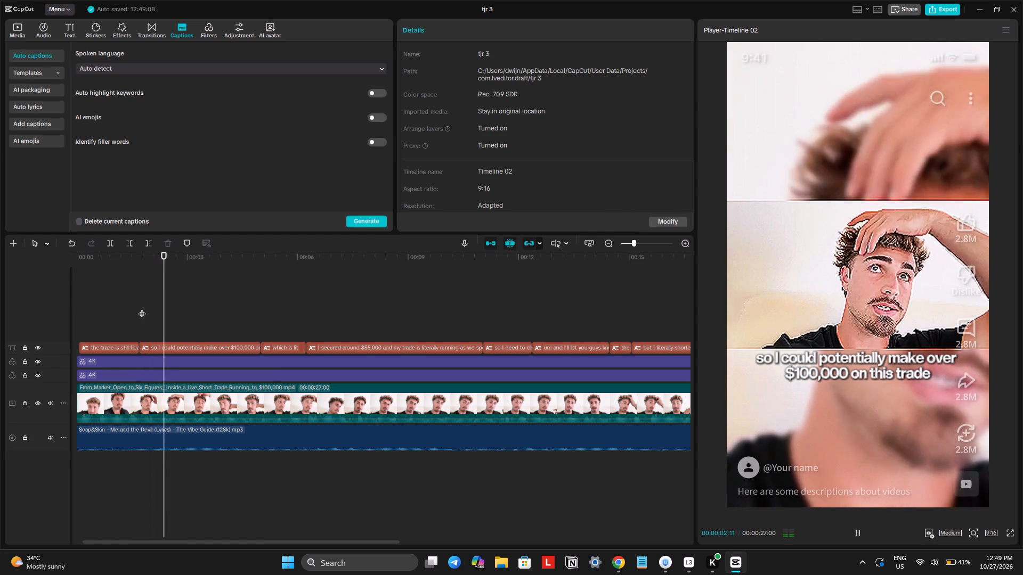
left_click(142, 308)
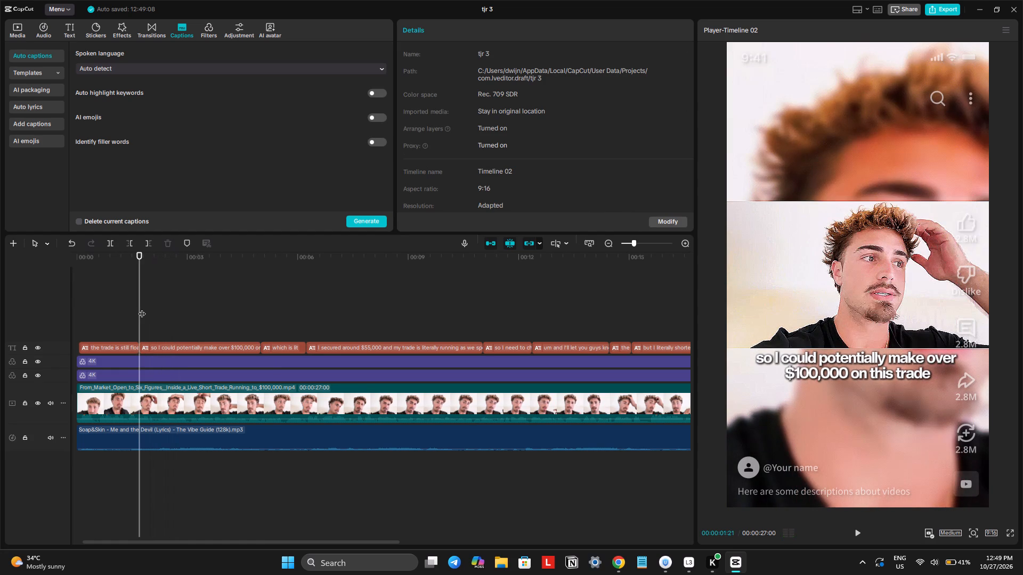
left_click(143, 400)
key("ctrl+b")
key("space")
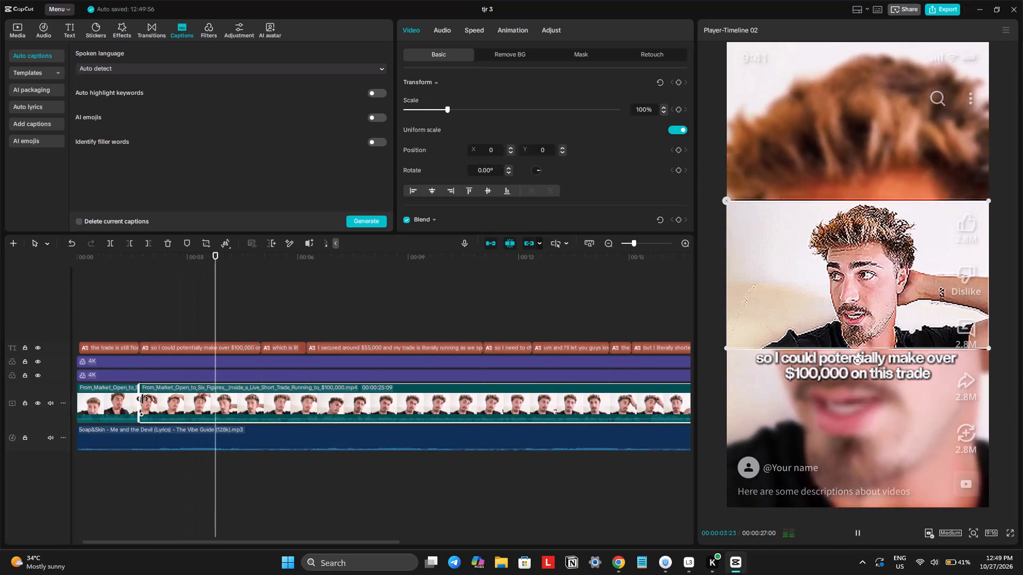
key("space")
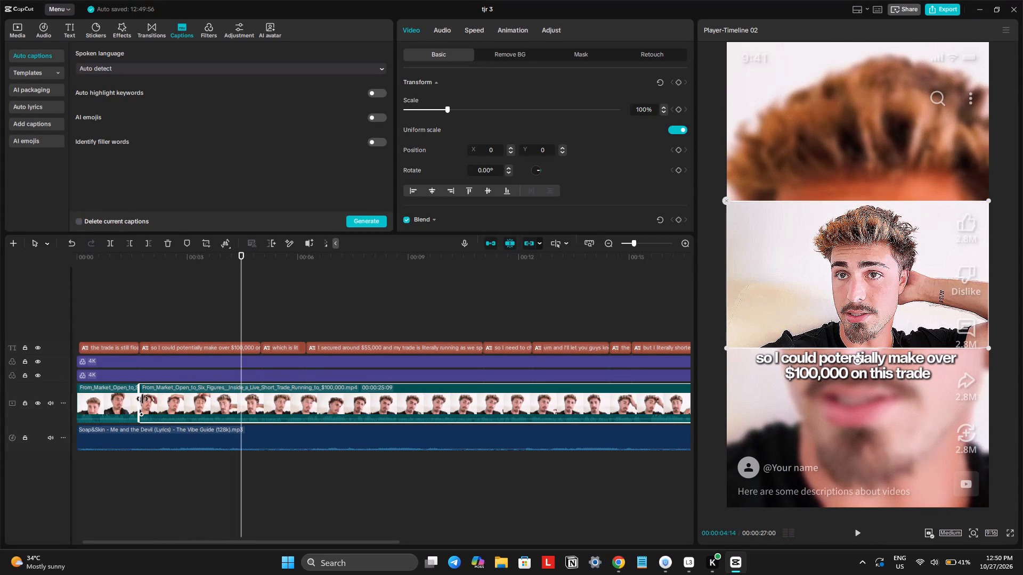
key("space")
left_click(112, 399)
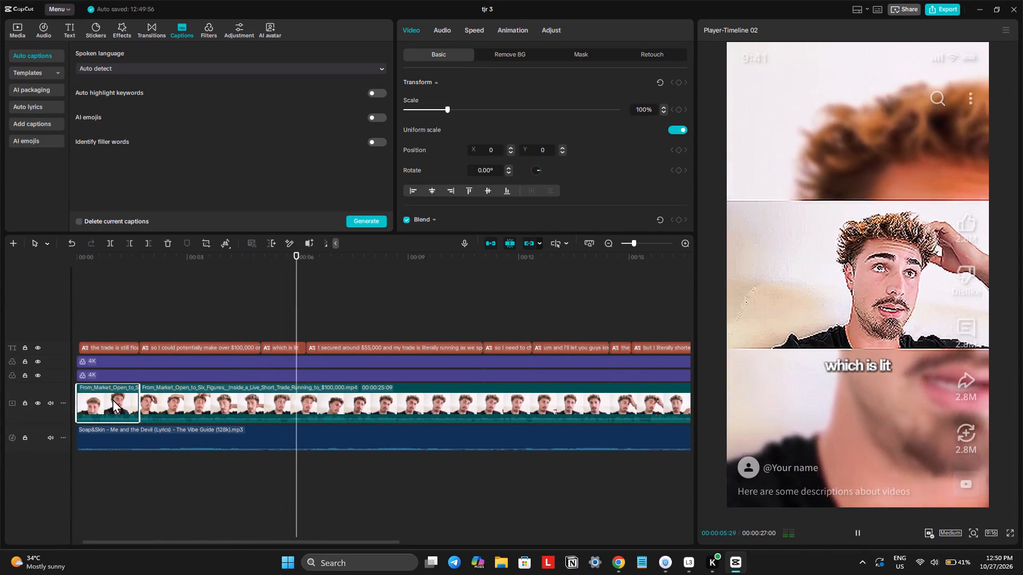
key("Delete")
Add a default text at the timeline start and paste the copied hook into it, with a line break before "$100,000".
left_click_drag(88, 262, 38, 271)
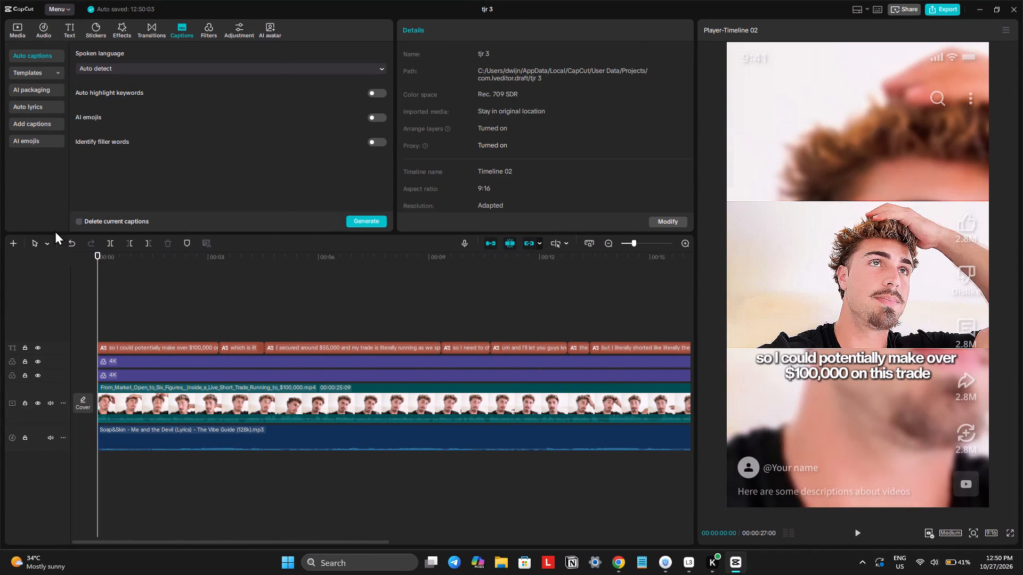
left_click(67, 30)
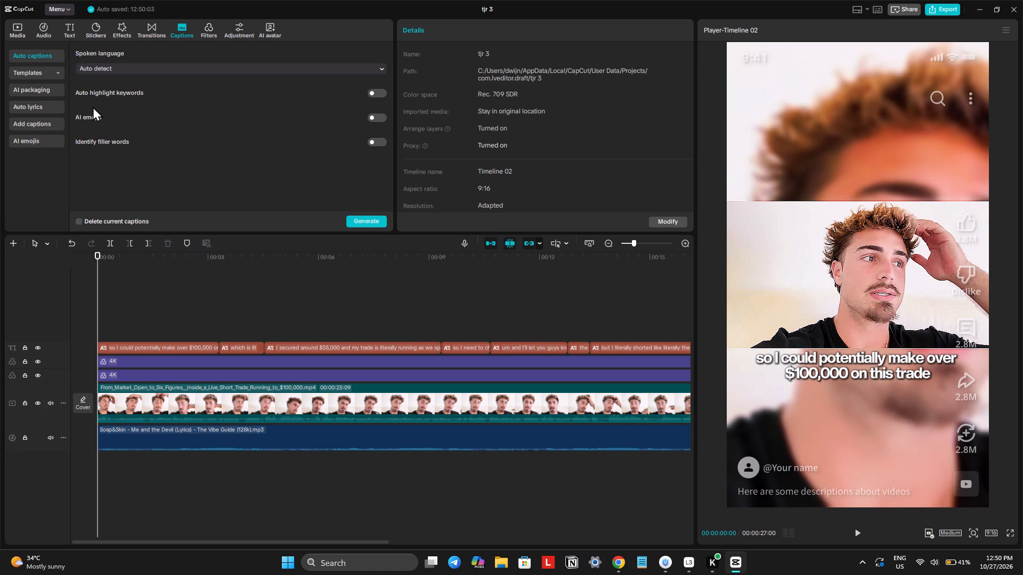
left_click(112, 88)
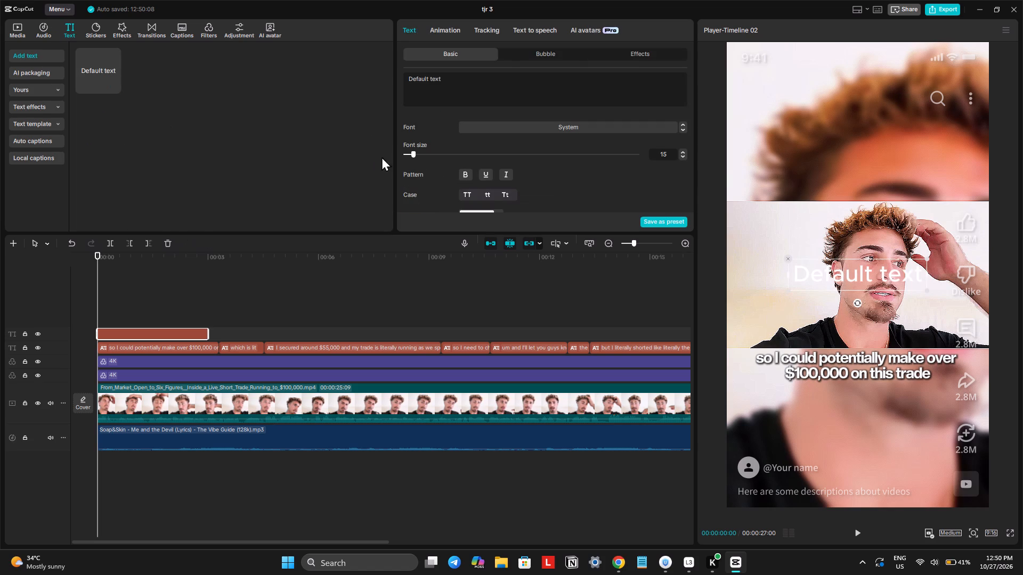
left_click_drag(442, 80, 322, 83)
key("ctrl+v")
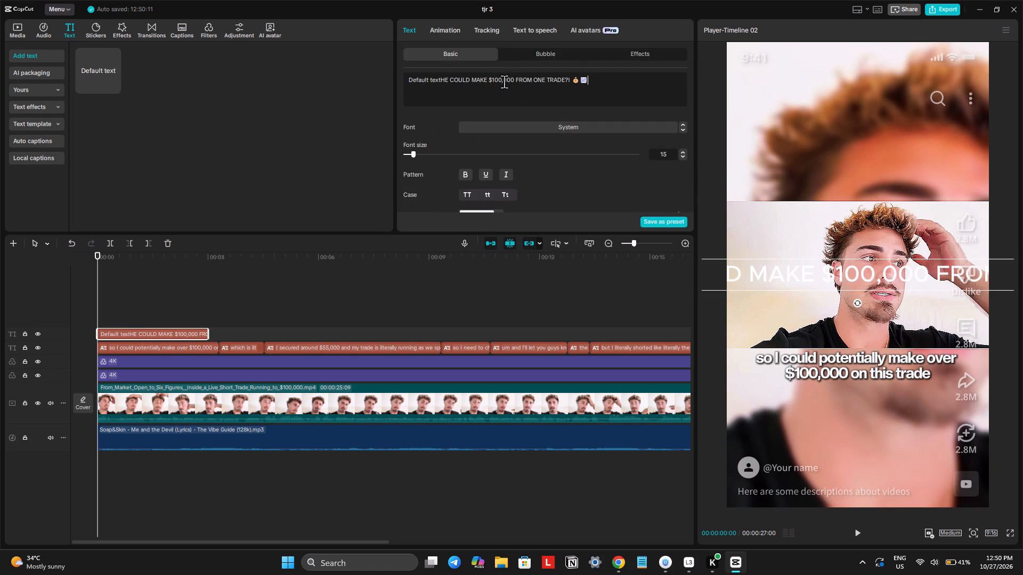
left_click(489, 80)
key("Return")
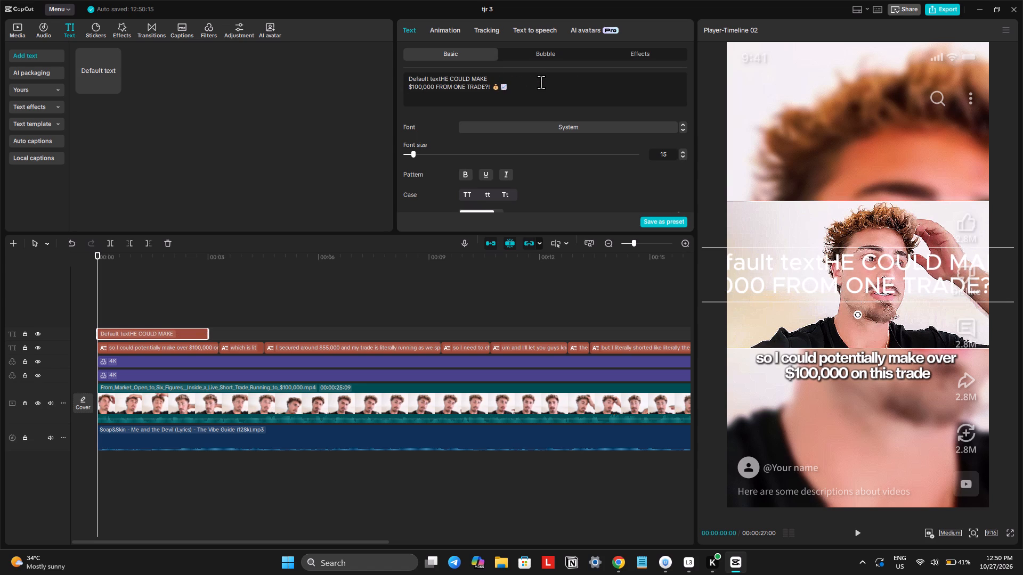
Set the hook text's font to Poppins Black Italic and its scale to 84%.
left_click(575, 129)
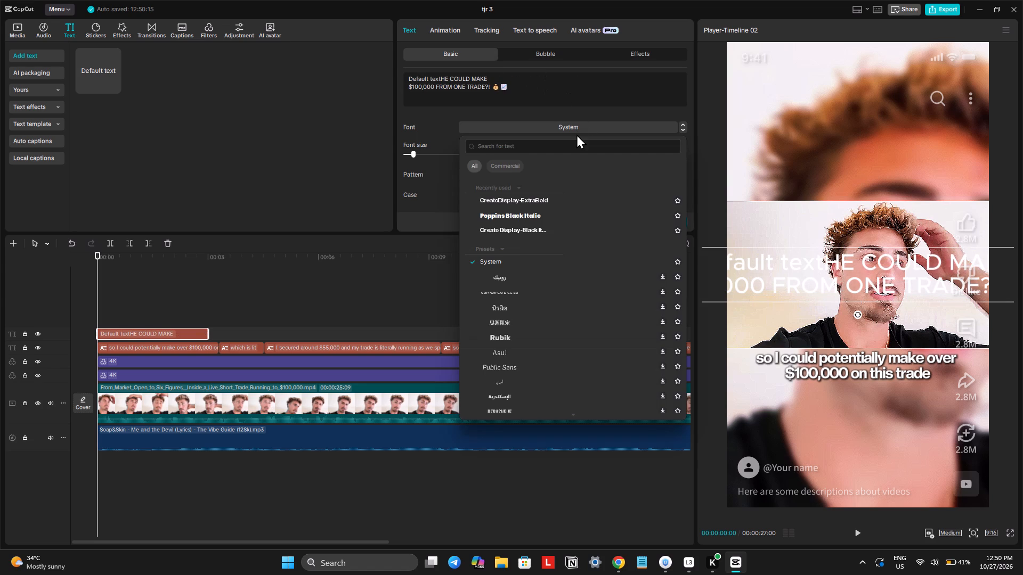
left_click(538, 217)
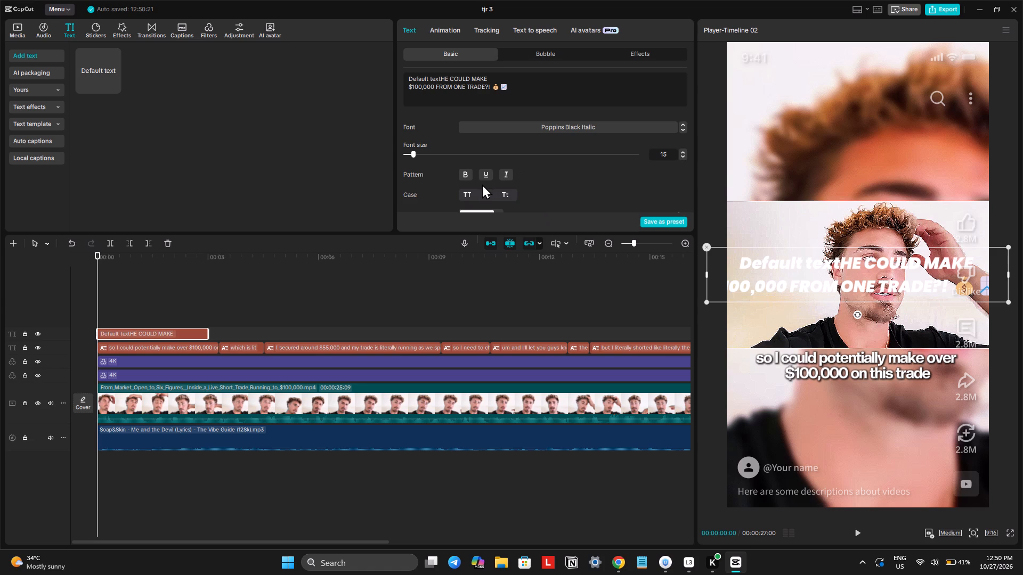
scroll(476, 185, "down", 1)
scroll(476, 185, "up", 1)
scroll(476, 185, "down", 4)
left_click_drag(449, 196, 442, 198)
scroll(473, 178, "down", 1)
scroll(473, 178, "up", 1)
scroll(473, 178, "down", 1)
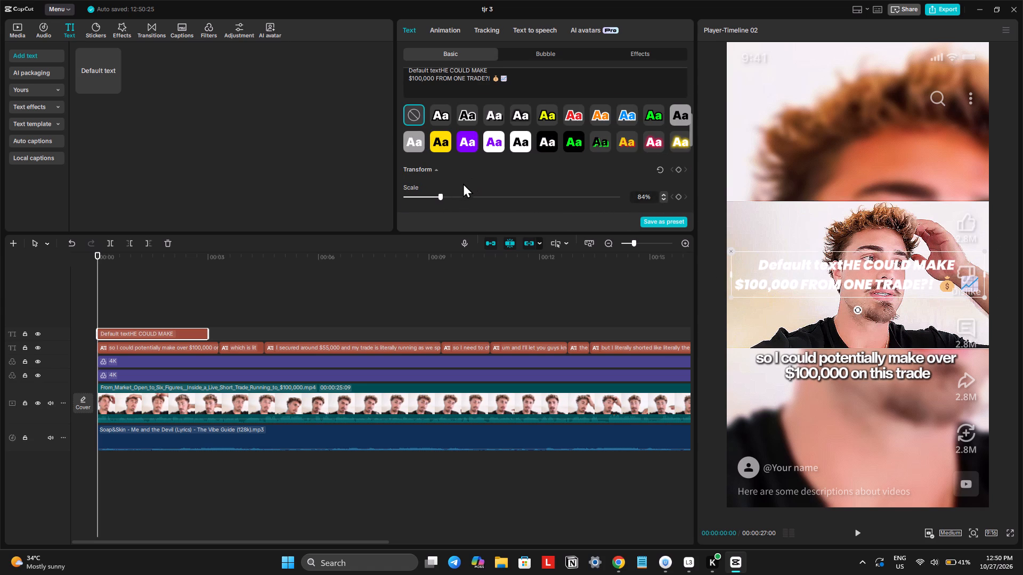
Give the hook text a black background in the style that follows each line's width.
scroll(463, 183, "down", 3)
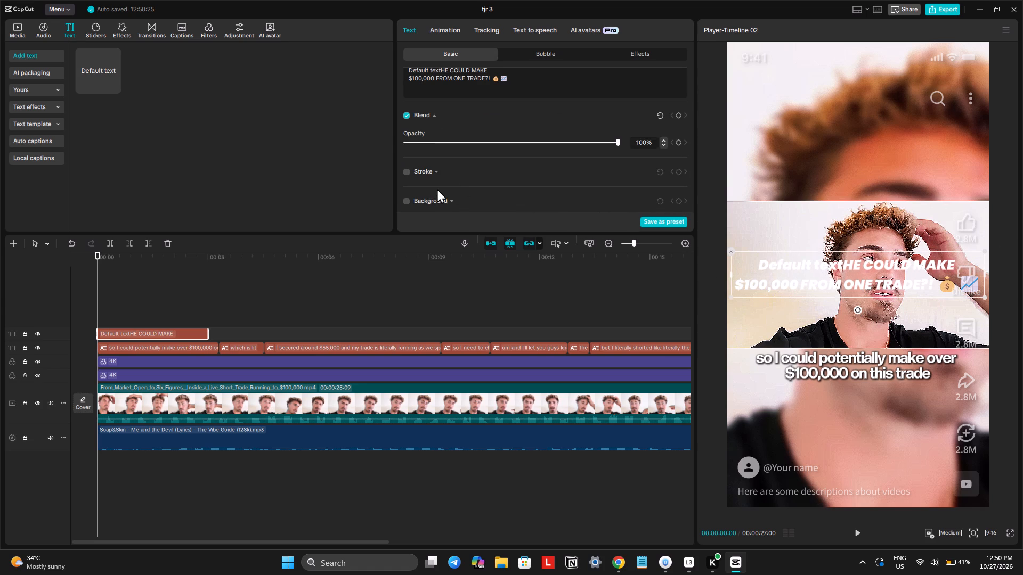
scroll(437, 188, "down", 4)
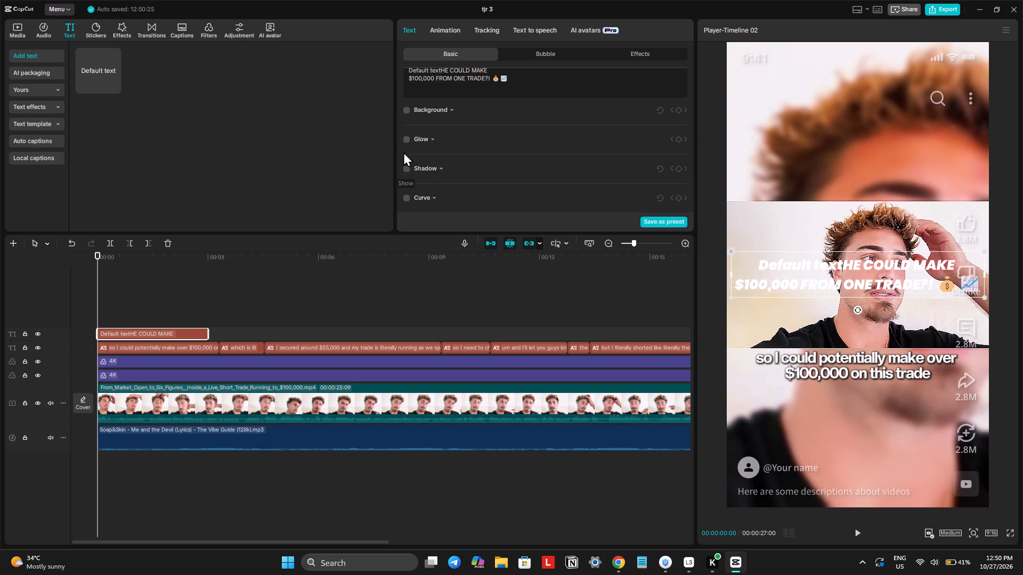
left_click(408, 110)
scroll(452, 169, "up", 1)
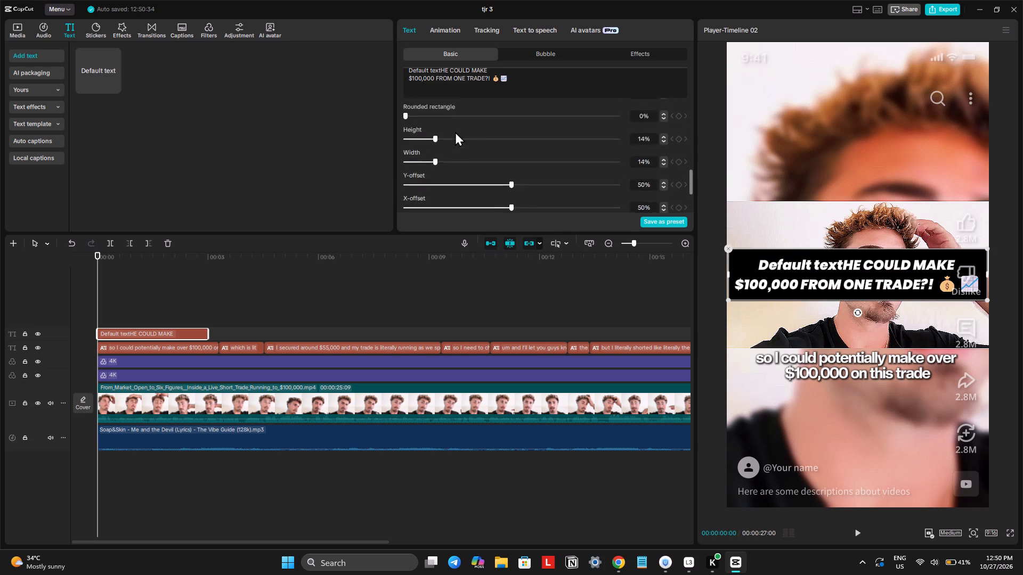
scroll(455, 132, "up", 1)
left_click(466, 172)
scroll(466, 172, "up", 1)
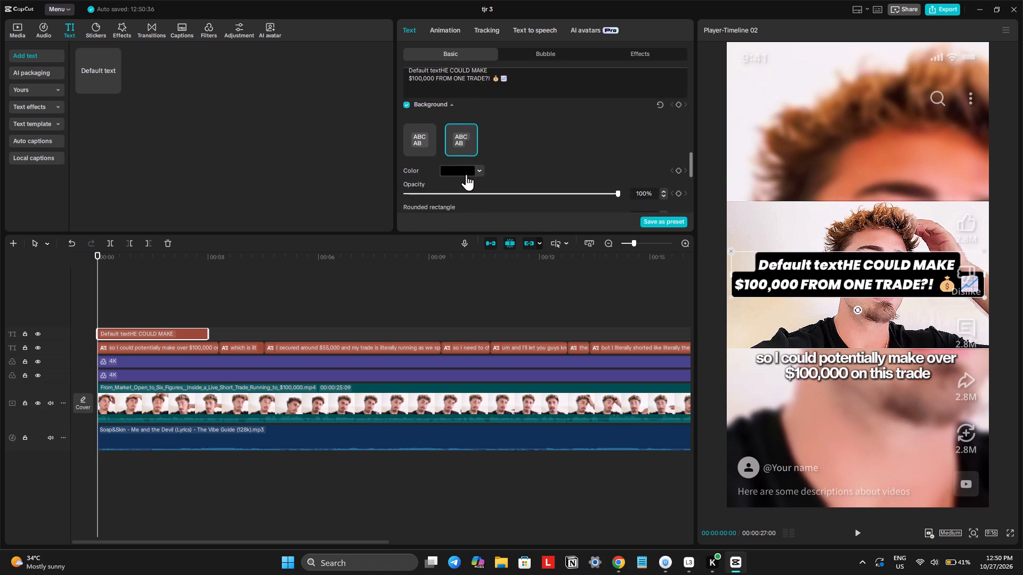
Move the hook text up onto the blurred area just above the sharp video frame.
scroll(466, 174, "up", 1)
scroll(573, 175, "up", 6)
left_click_drag(819, 285, 814, 186)
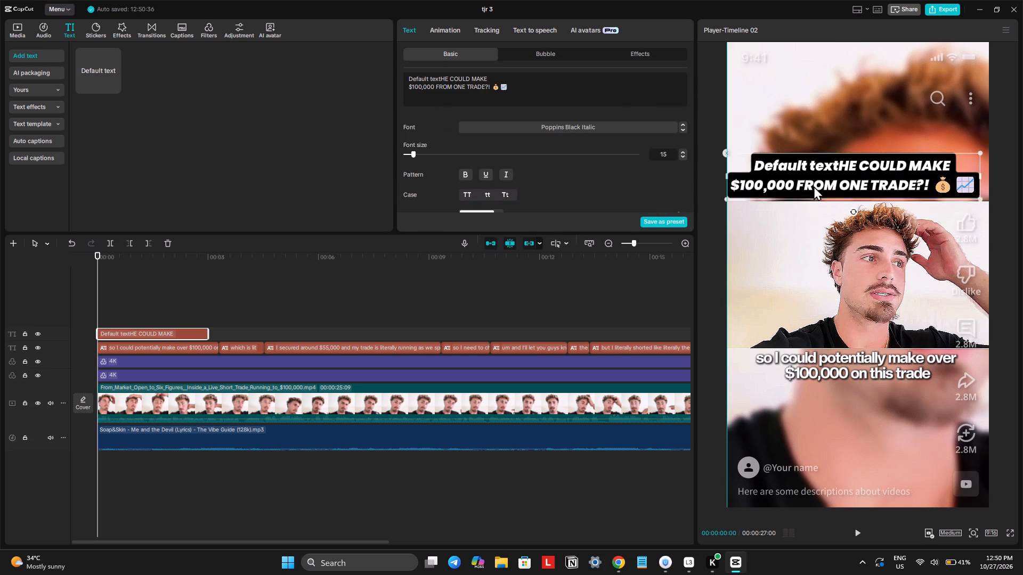
left_click_drag(814, 186, 816, 175)
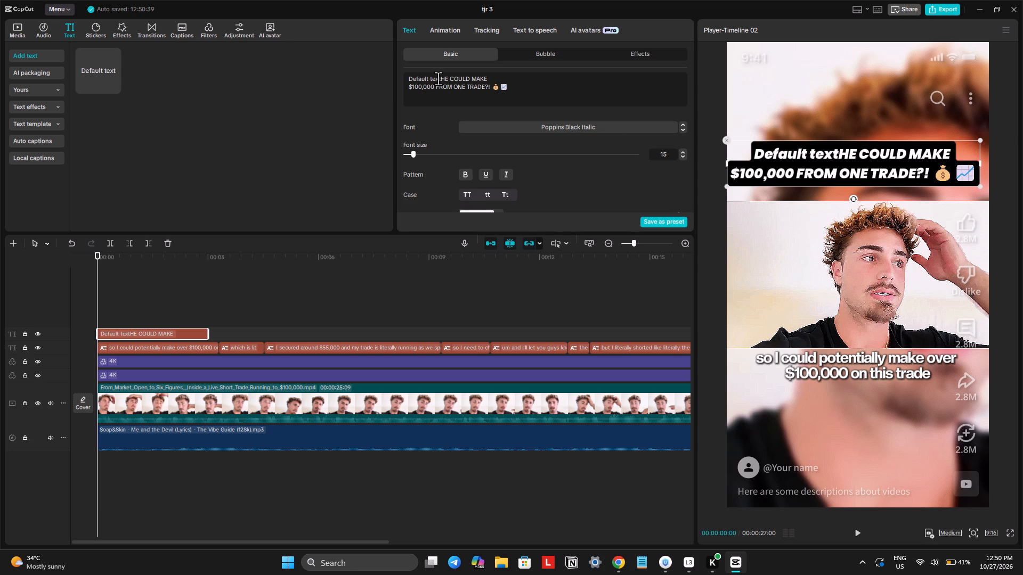
Remove the leftover "Default text" from the start of the hook so it begins with "HE COULD MAKE".
left_click_drag(439, 78, 396, 78)
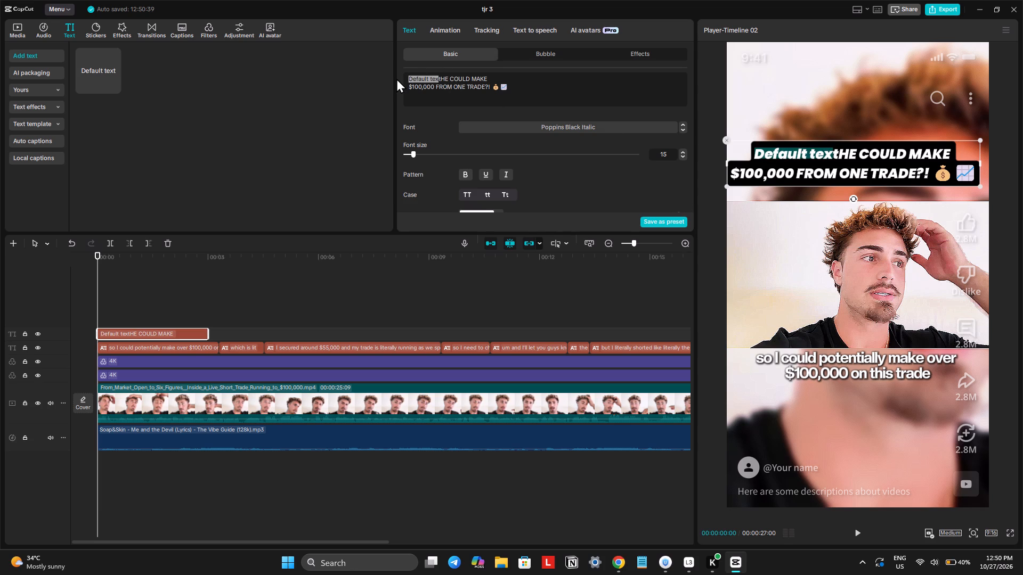
key("BackSpace")
key("Right")
key("BackSpace")
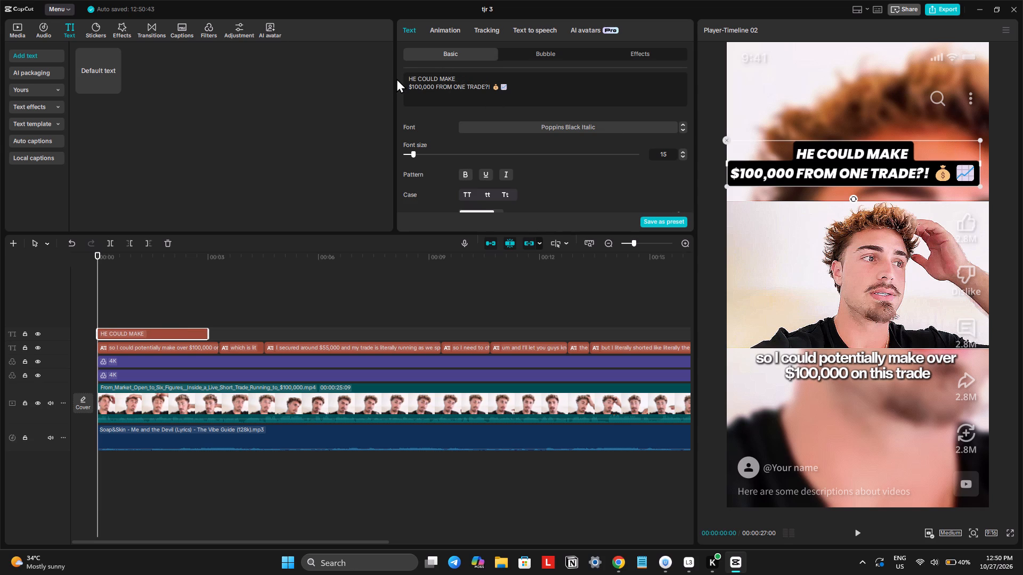
key("BackSpace")
Shrink the hook text slightly and centre it horizontally above the sharp video frame.
left_click_drag(978, 185, 960, 173)
left_click_drag(927, 168, 930, 173)
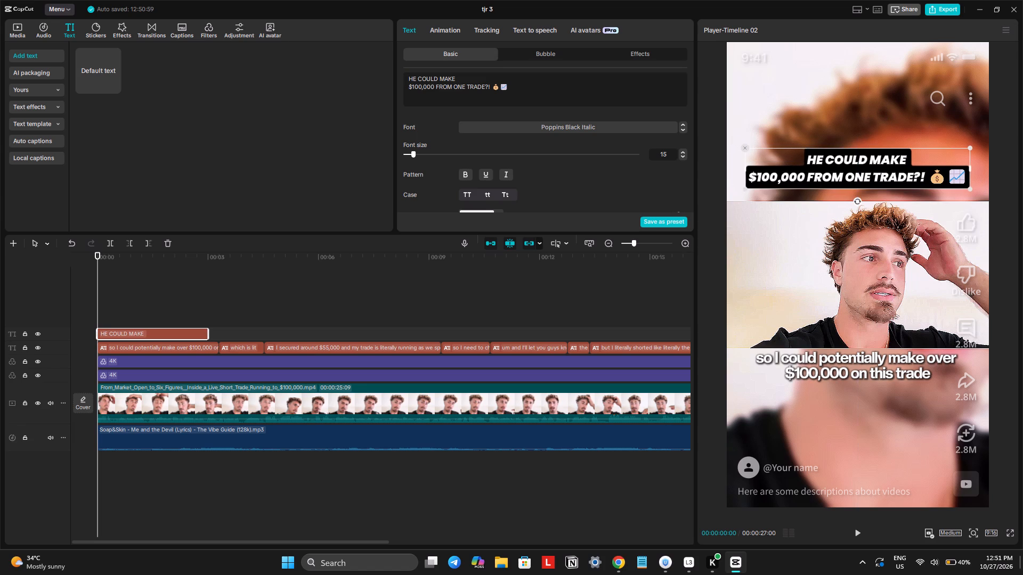
Extend the hook text clip so it ends exactly where the main video ends.
scroll(1022, 574, "down", 8, "ctrl")
left_click_drag(207, 333, 598, 377)
scroll(576, 371, "down", 8, "ctrl")
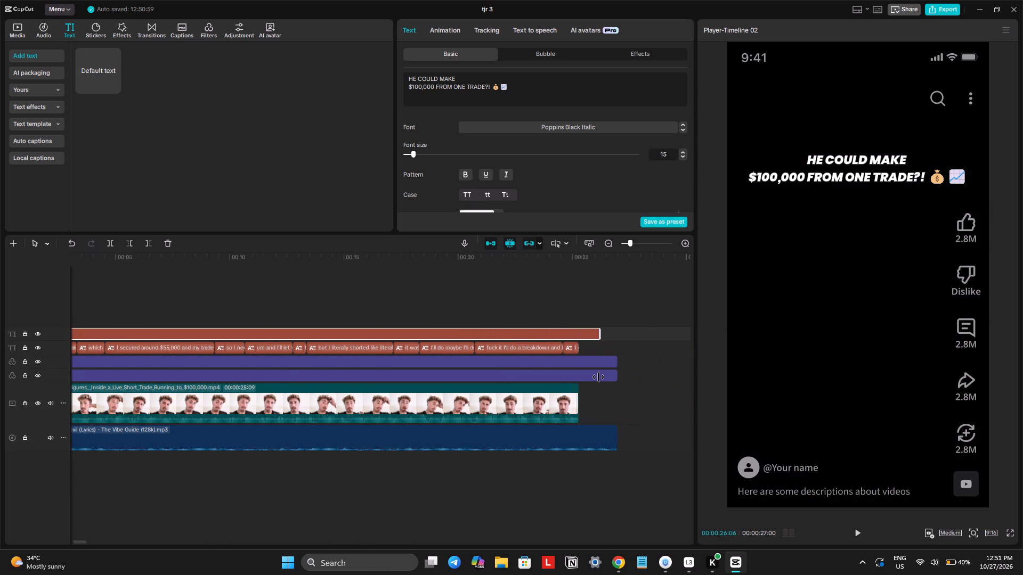
left_click_drag(598, 377, 578, 395)
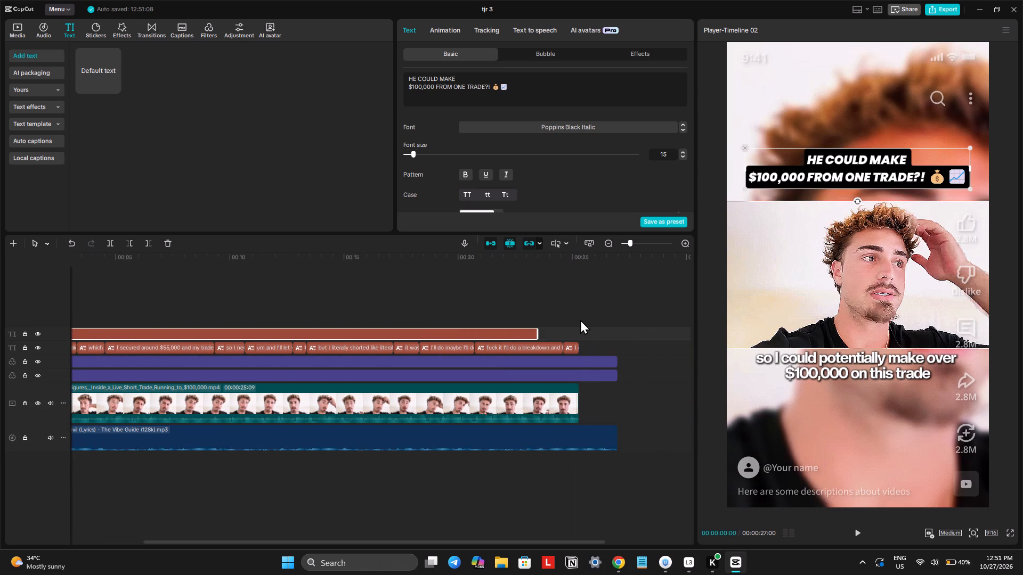
left_click_drag(536, 335, 578, 363)
Trim all tracks at the main video's end, 00:00:25:09, removing the leftover effect and music parts.
left_click(581, 301)
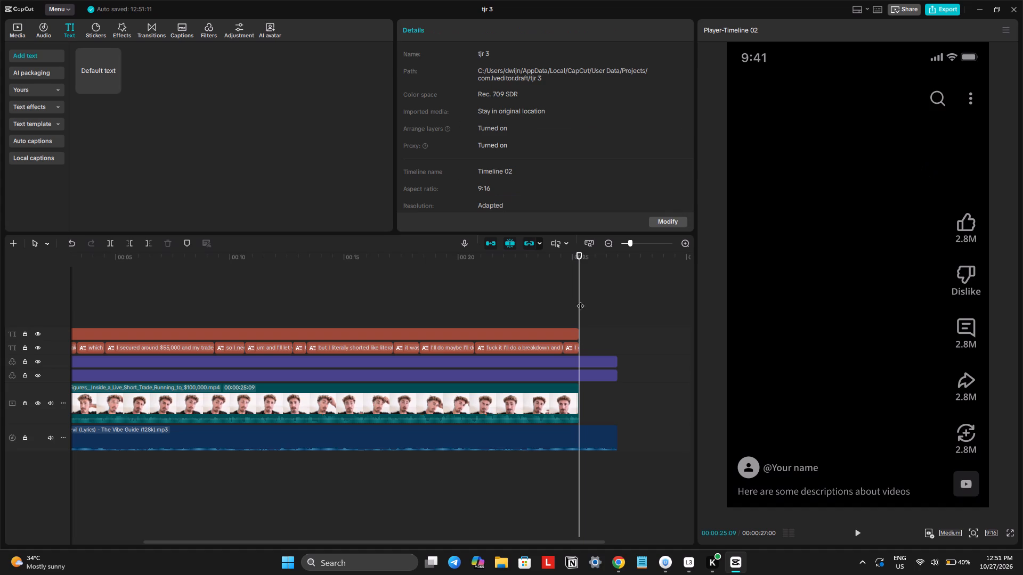
key("ctrl+a")
key("w")
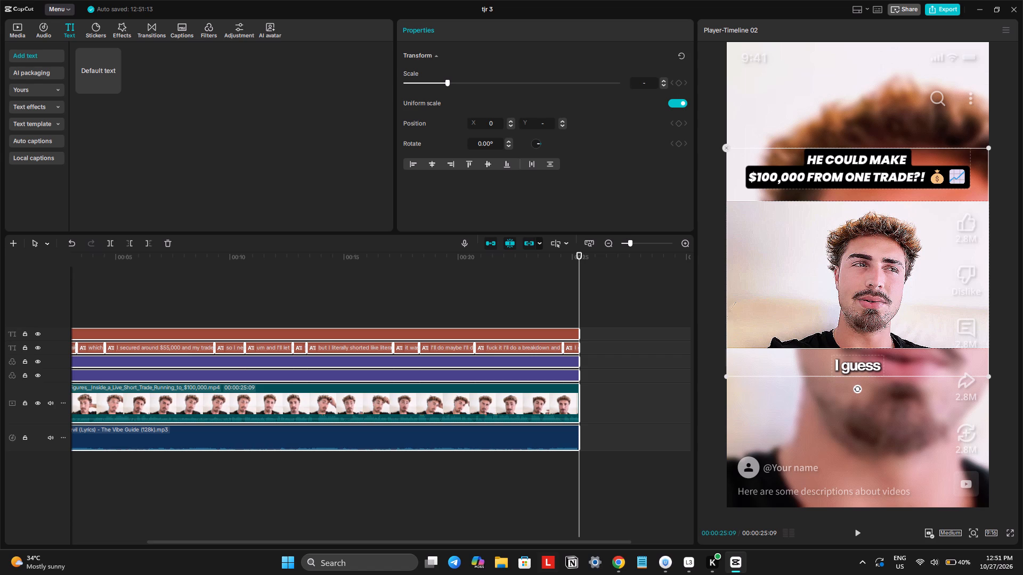
Play the opening seconds of the trimmed video to check the hook and captions.
key("space")
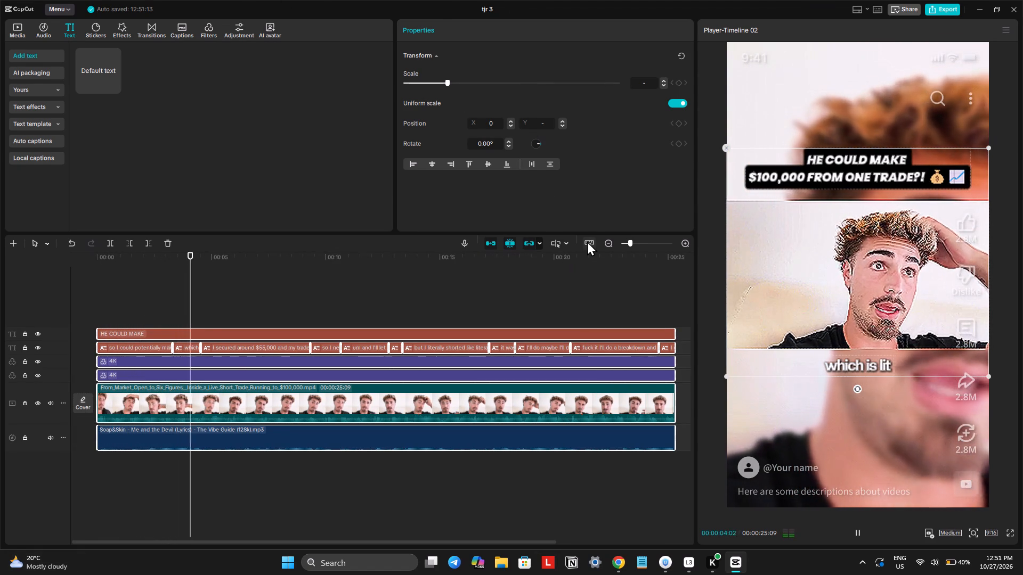
left_click(587, 241)
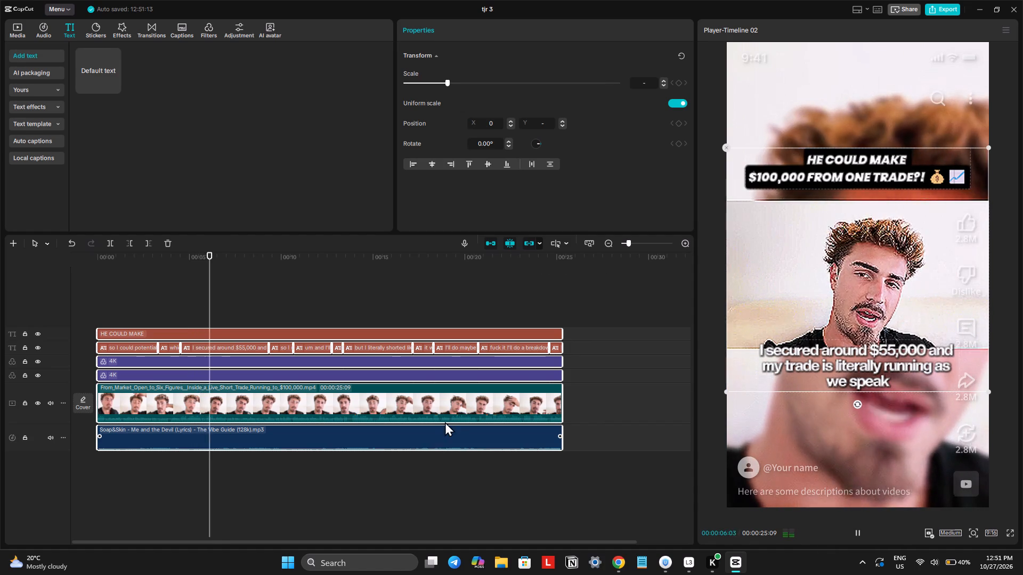
key("space")
Browse the Trending and Classic text templates for a new caption style, with the "I secured around $55,000" caption selected.
left_click(210, 346)
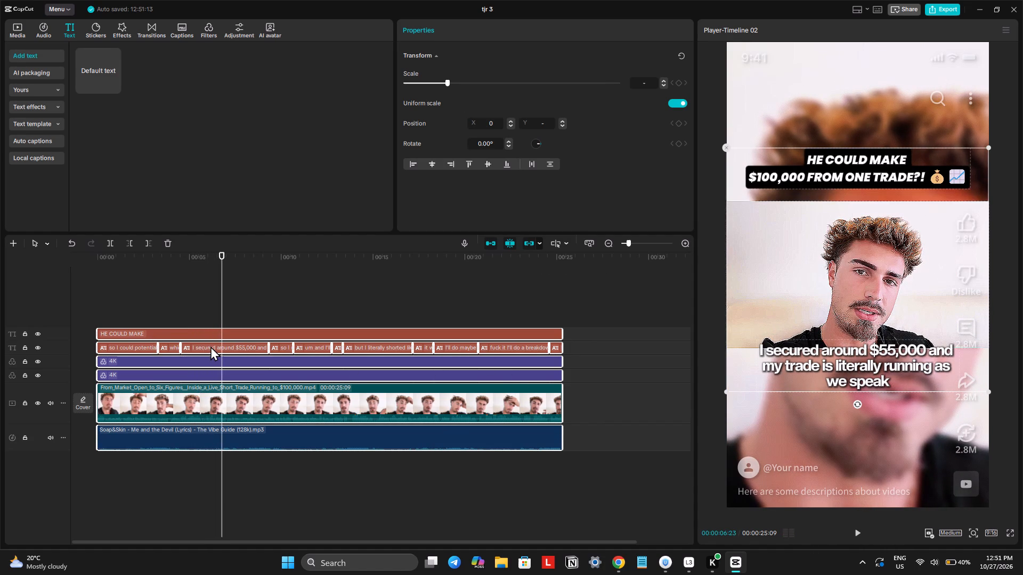
left_click(488, 31)
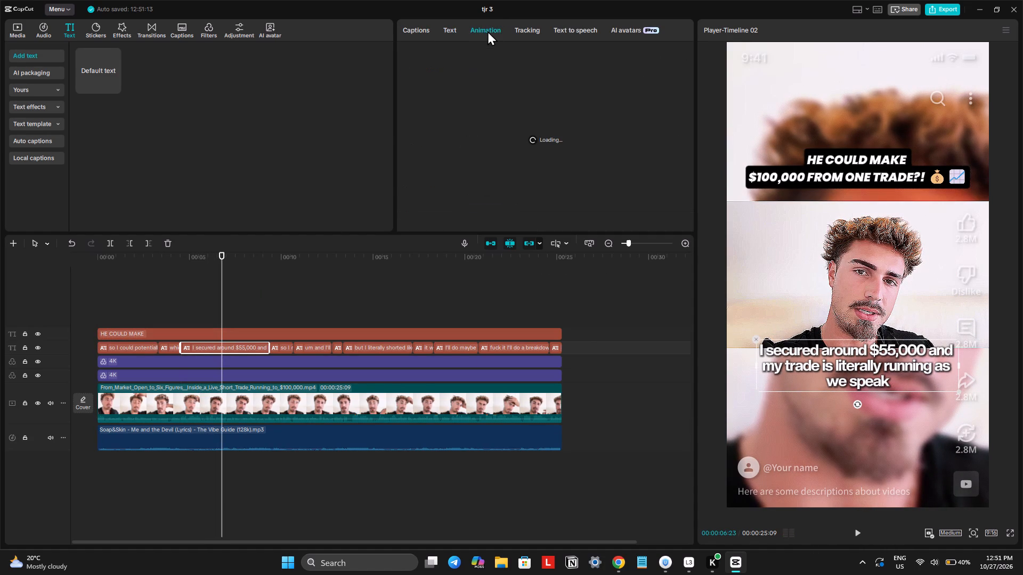
left_click(452, 31)
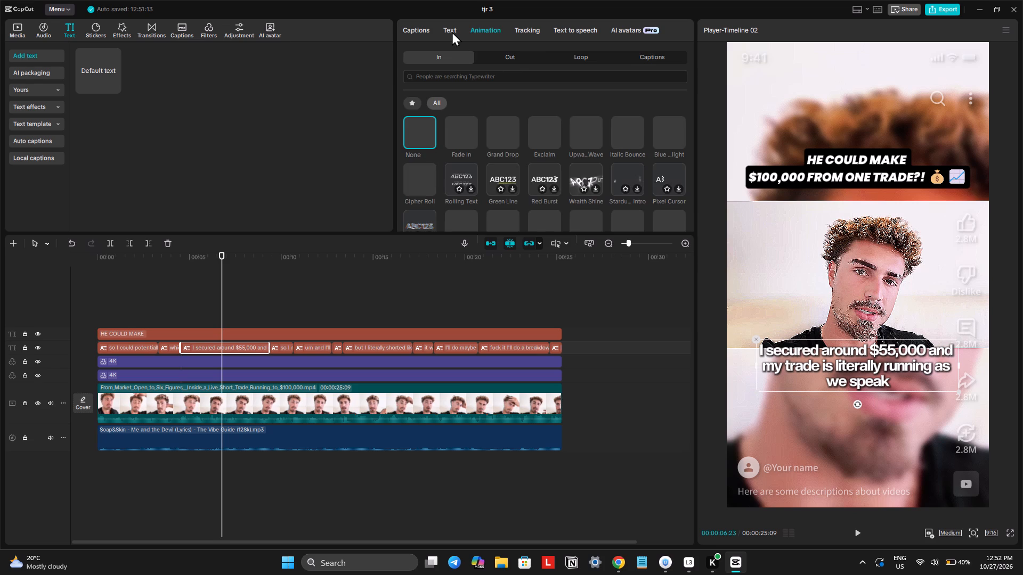
left_click(517, 53)
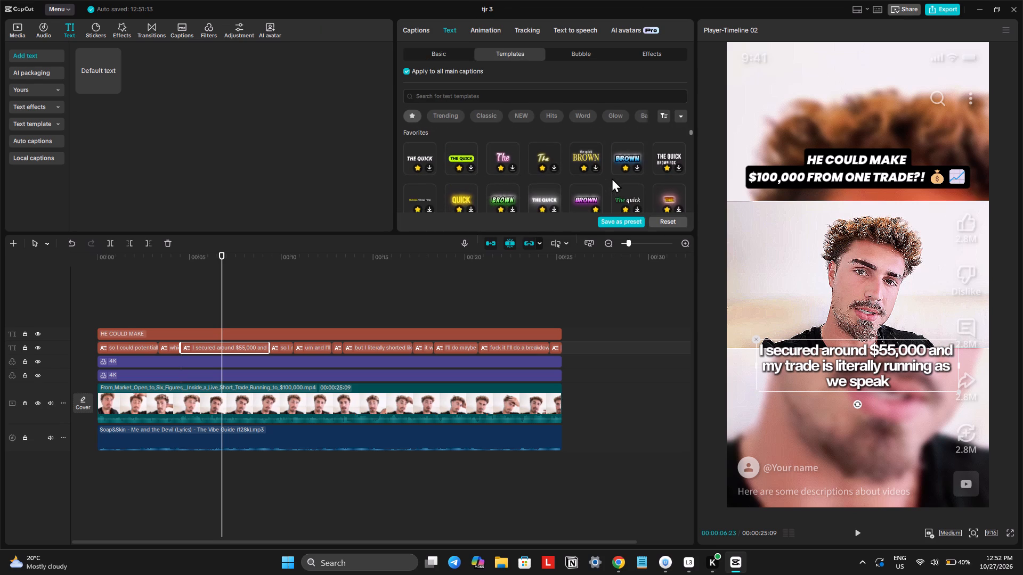
left_click(448, 114)
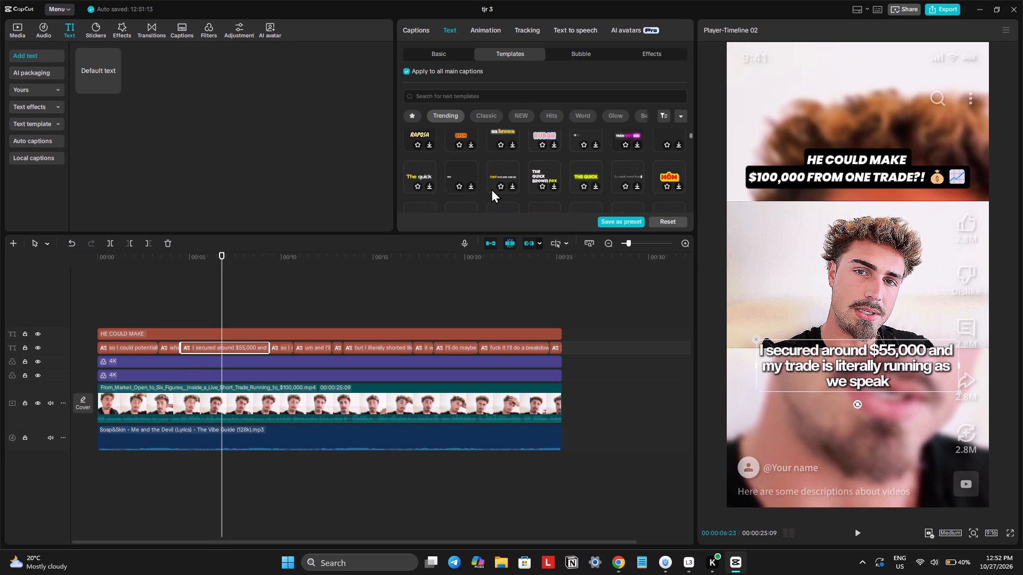
scroll(491, 188, "down", 1)
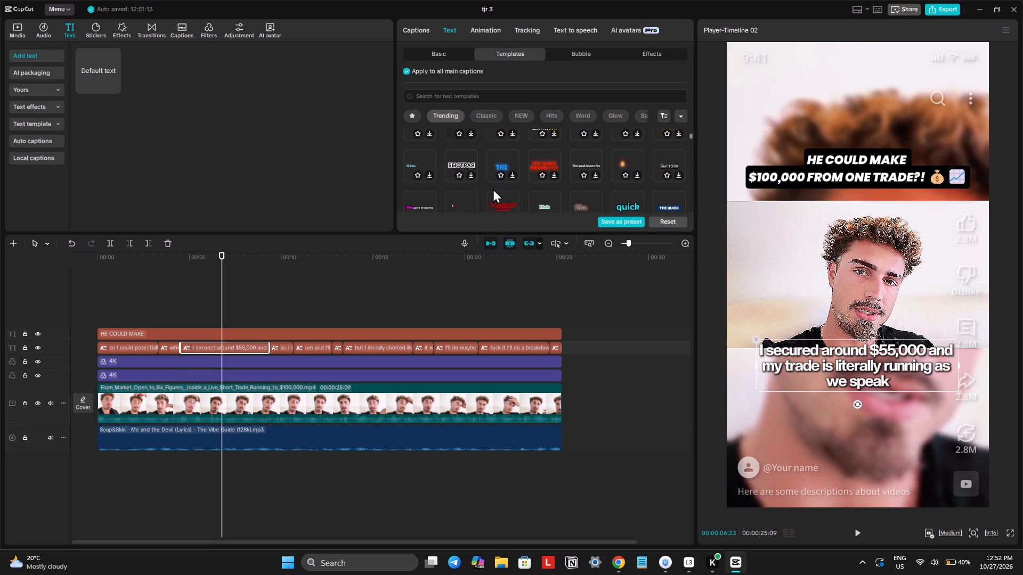
scroll(493, 188, "down", 1)
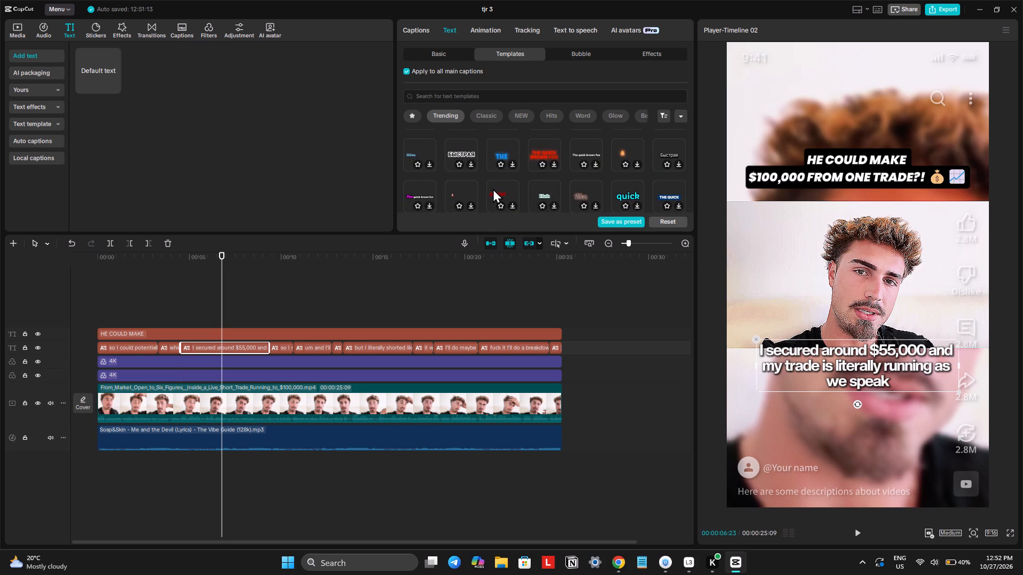
scroll(513, 187, "down", 1)
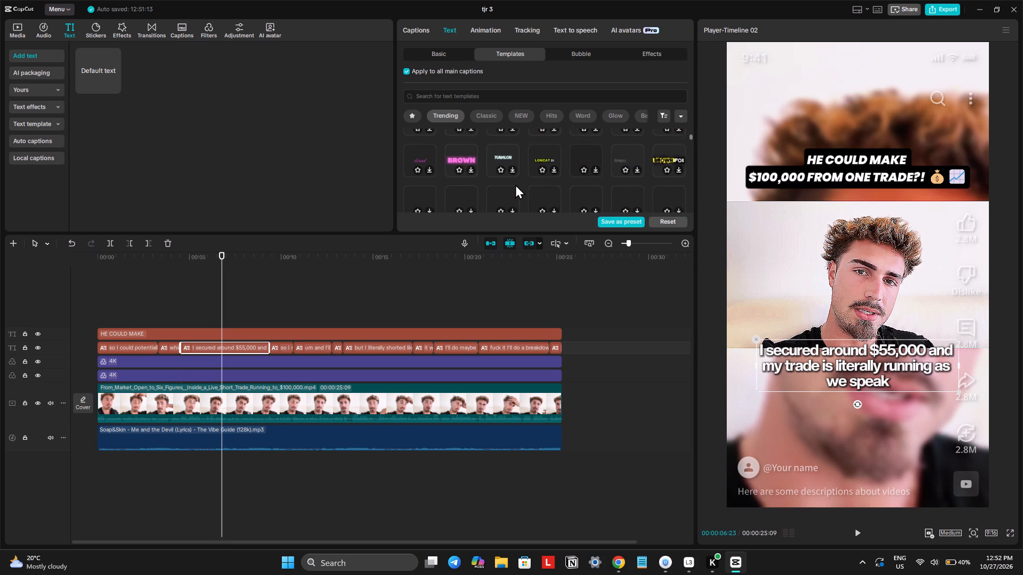
scroll(515, 184, "down", 1)
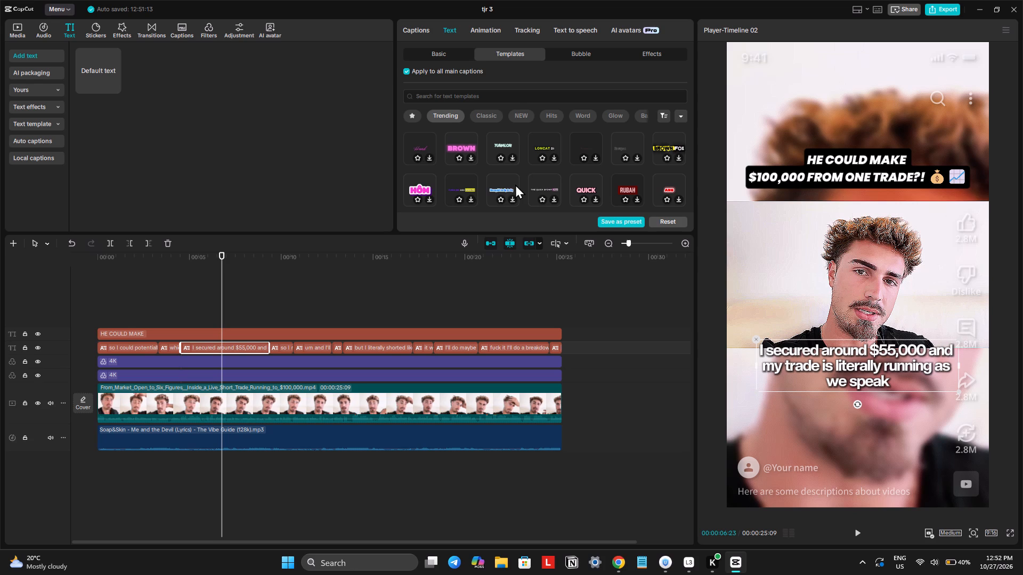
left_click(474, 104)
left_click(483, 116)
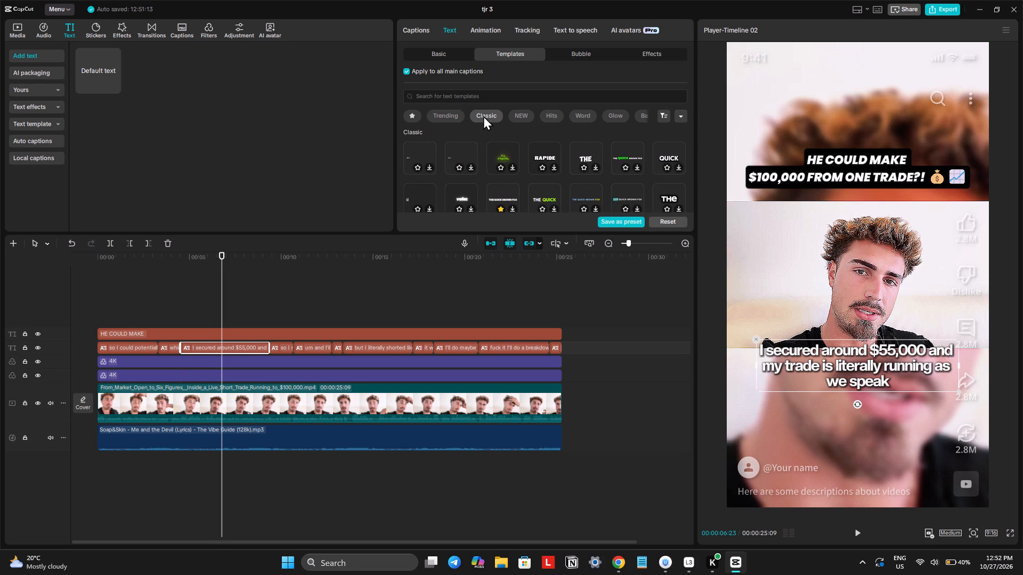
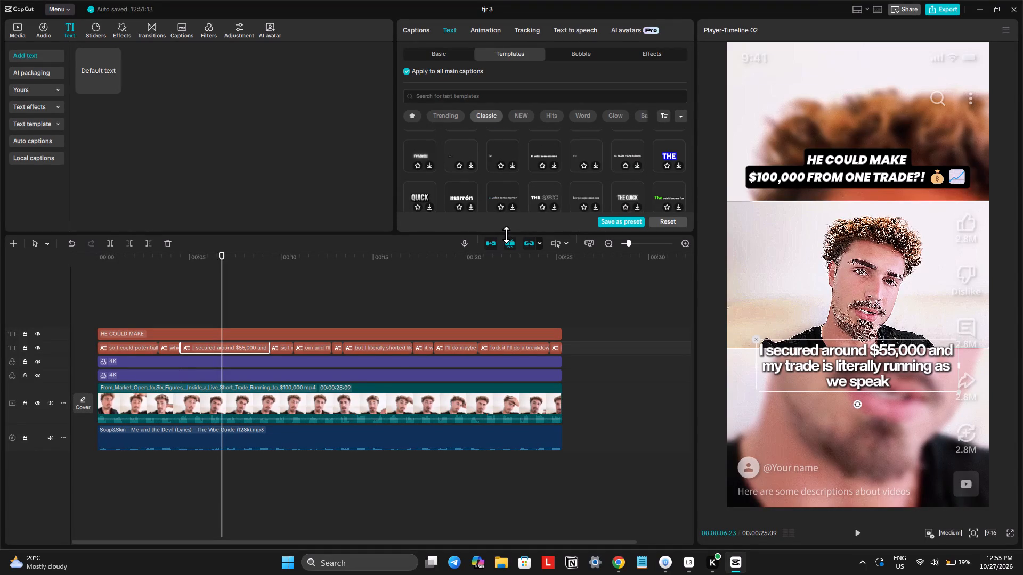
Enlarge the text templates area and browse the Favorites, Trending and Classic templates for a new caption style.
left_click_drag(506, 234, 519, 340)
scroll(535, 246, "up", 4)
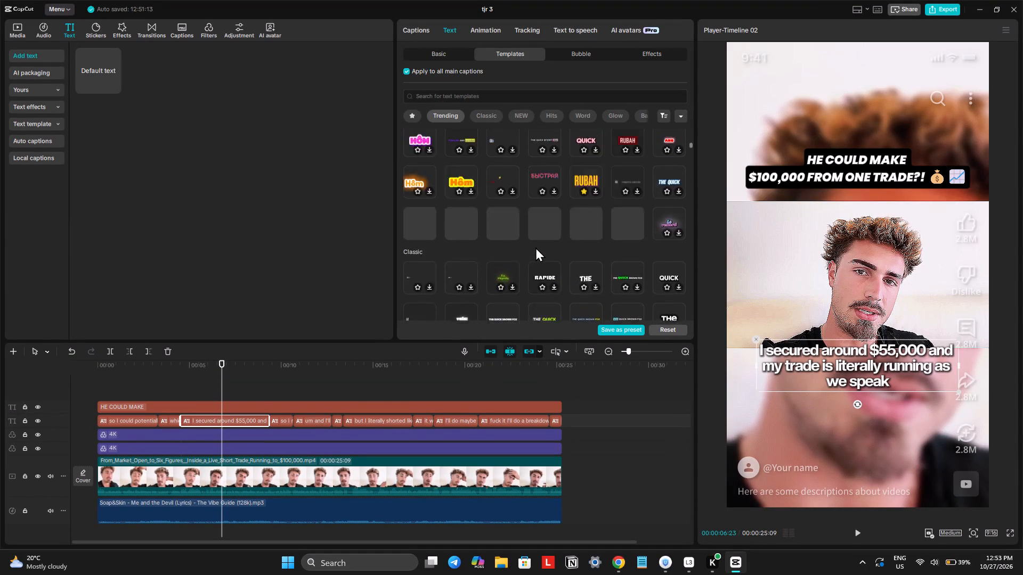
scroll(535, 247, "up", 1)
scroll(620, 261, "down", 1)
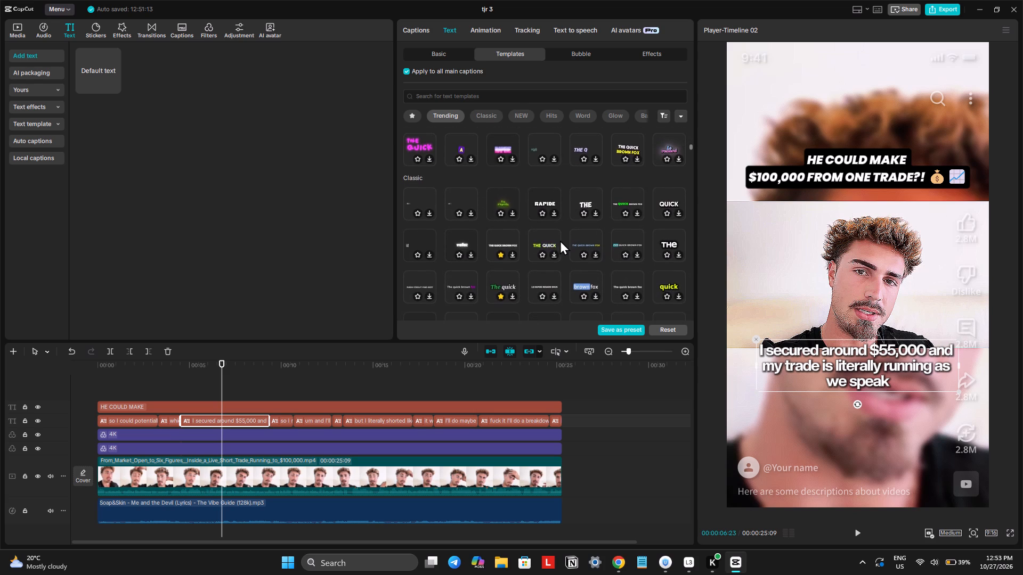
scroll(560, 240, "down", 1)
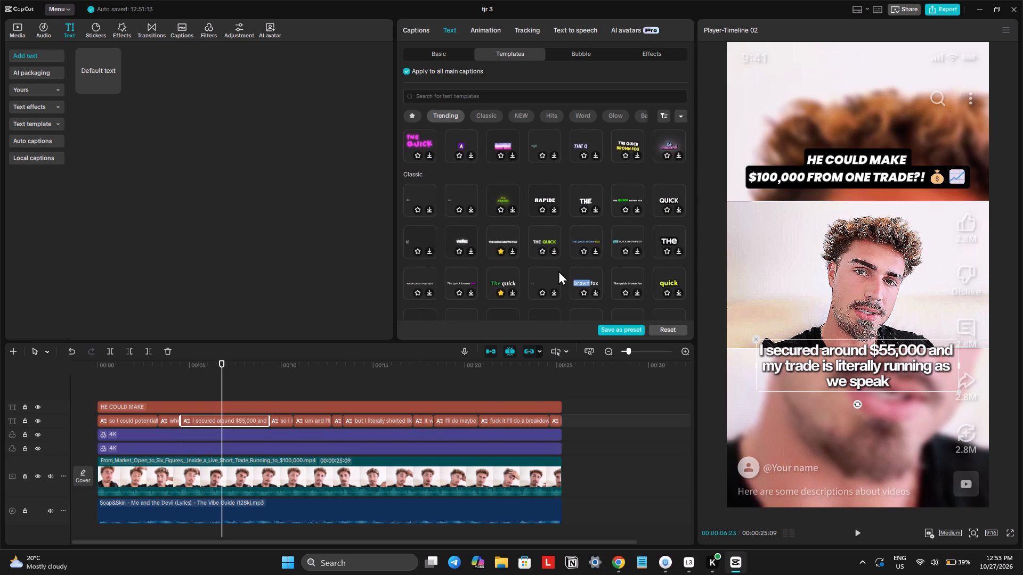
scroll(556, 268, "up", 9)
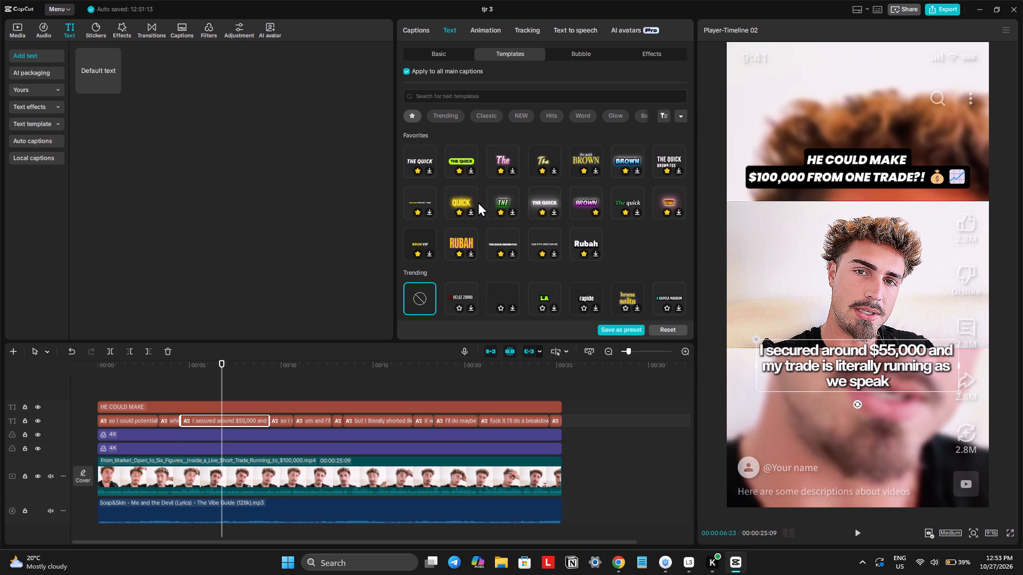
scroll(517, 227, "down", 1)
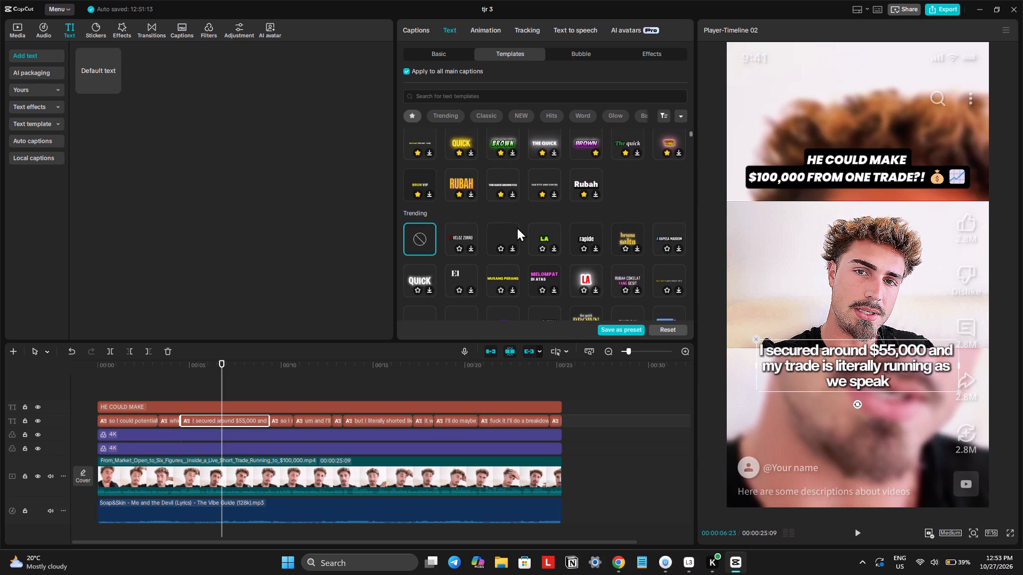
scroll(517, 227, "down", 2)
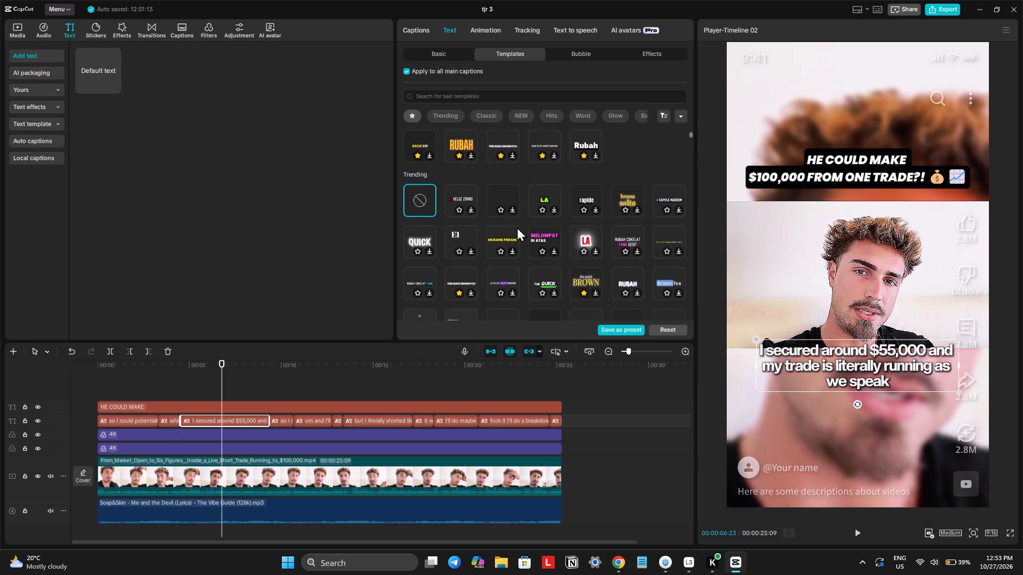
scroll(517, 227, "down", 1)
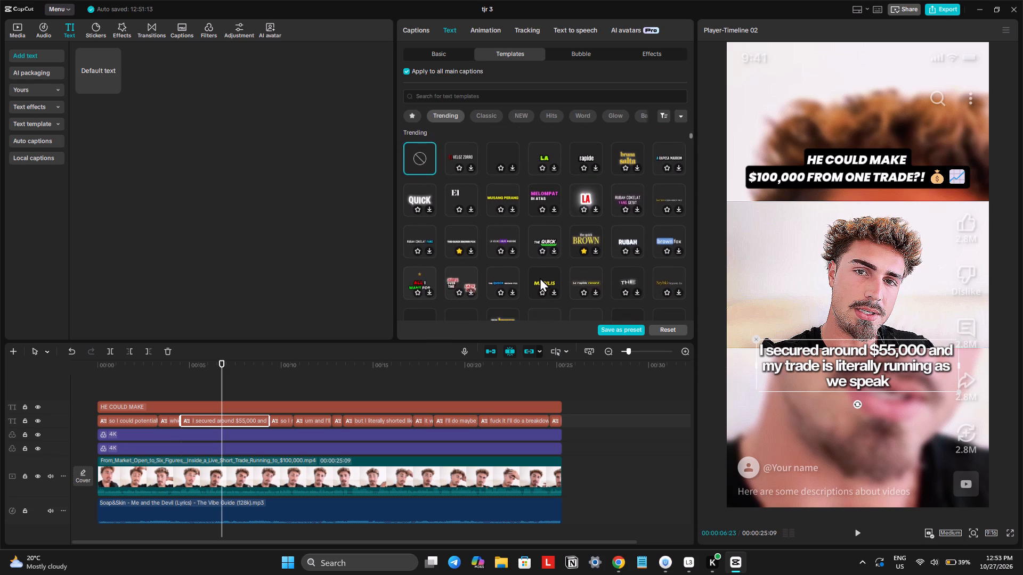
scroll(540, 277, "down", 1)
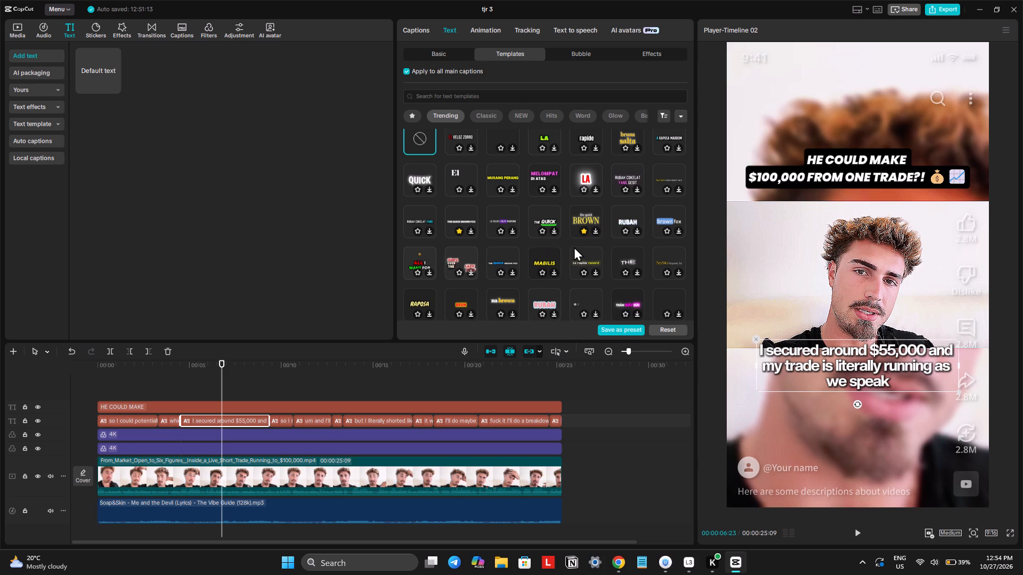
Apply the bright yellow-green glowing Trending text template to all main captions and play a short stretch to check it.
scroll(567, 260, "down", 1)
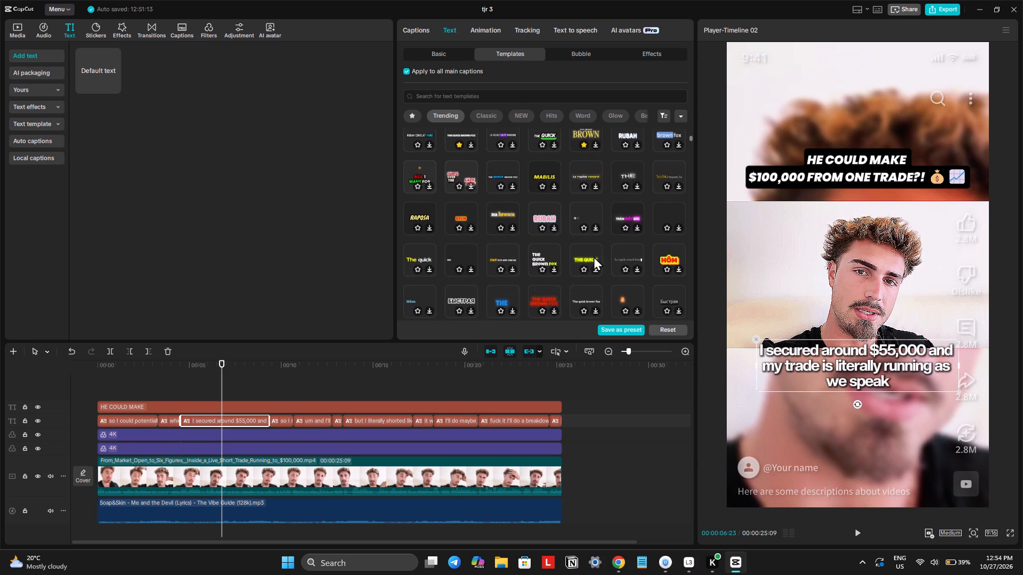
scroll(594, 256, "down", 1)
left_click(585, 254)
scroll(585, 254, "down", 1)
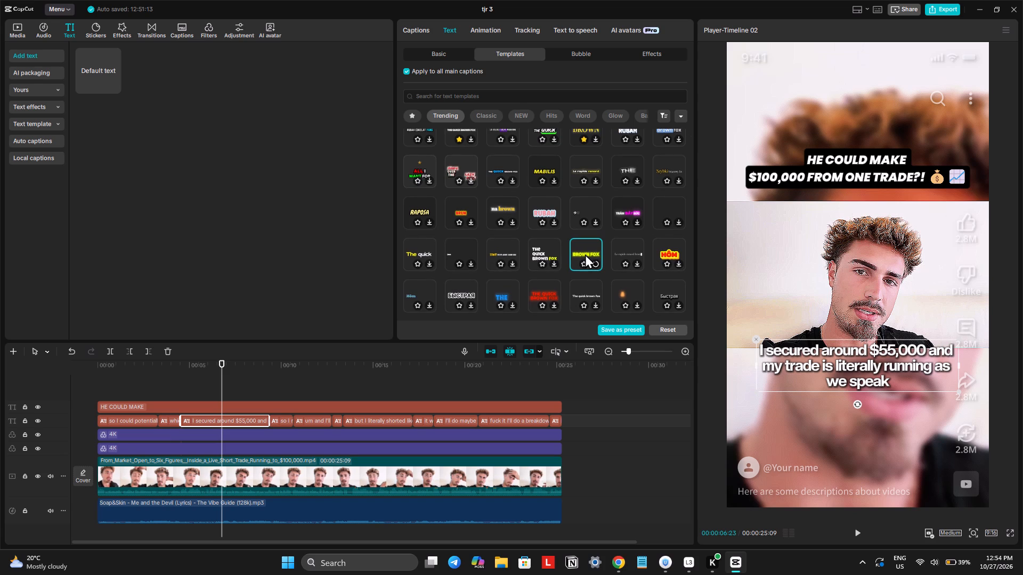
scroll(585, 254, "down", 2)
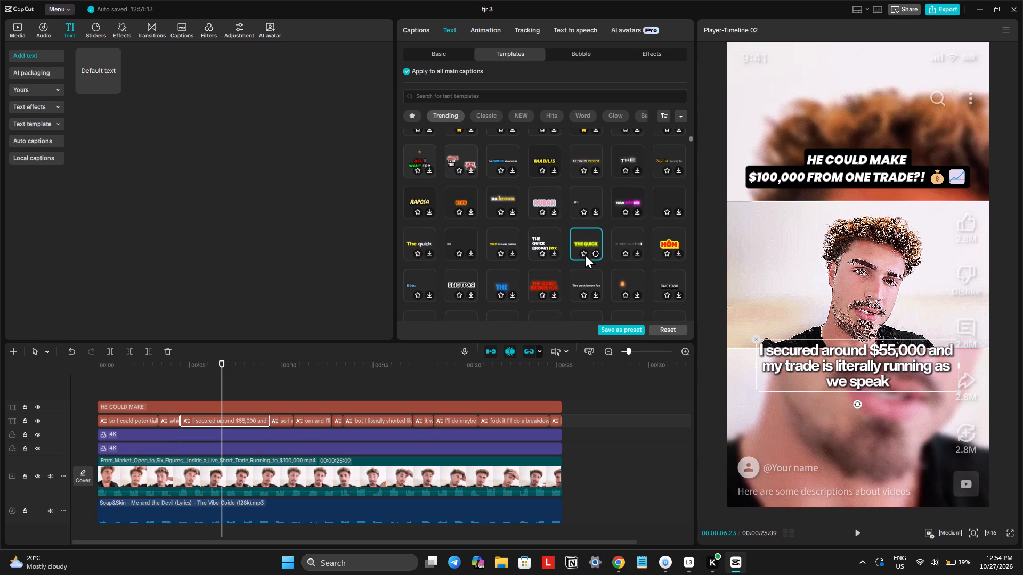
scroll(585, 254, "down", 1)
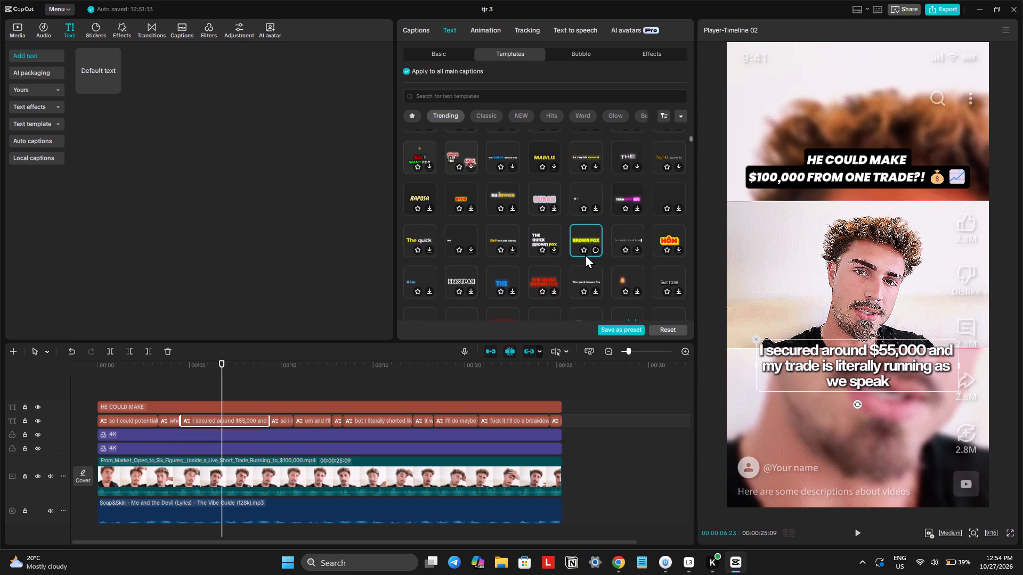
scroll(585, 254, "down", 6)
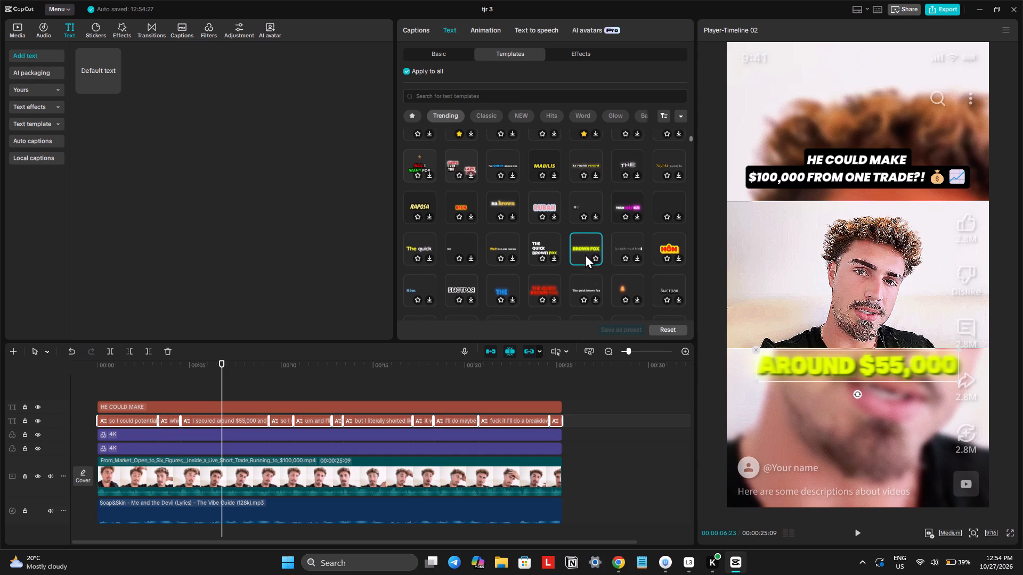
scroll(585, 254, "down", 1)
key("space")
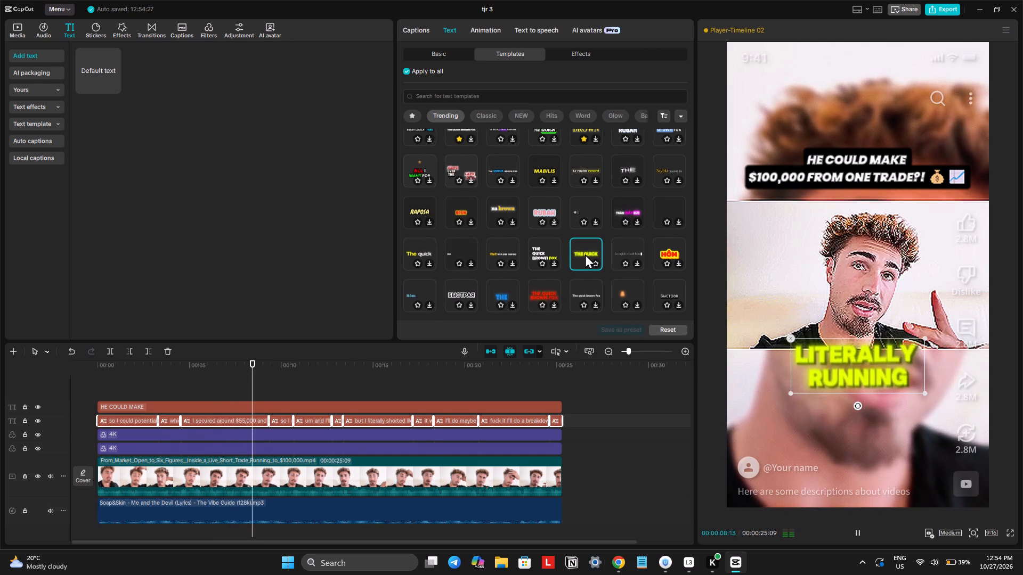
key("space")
Browse the remaining Trending and Classic text templates for another caption style.
scroll(606, 260, "down", 1)
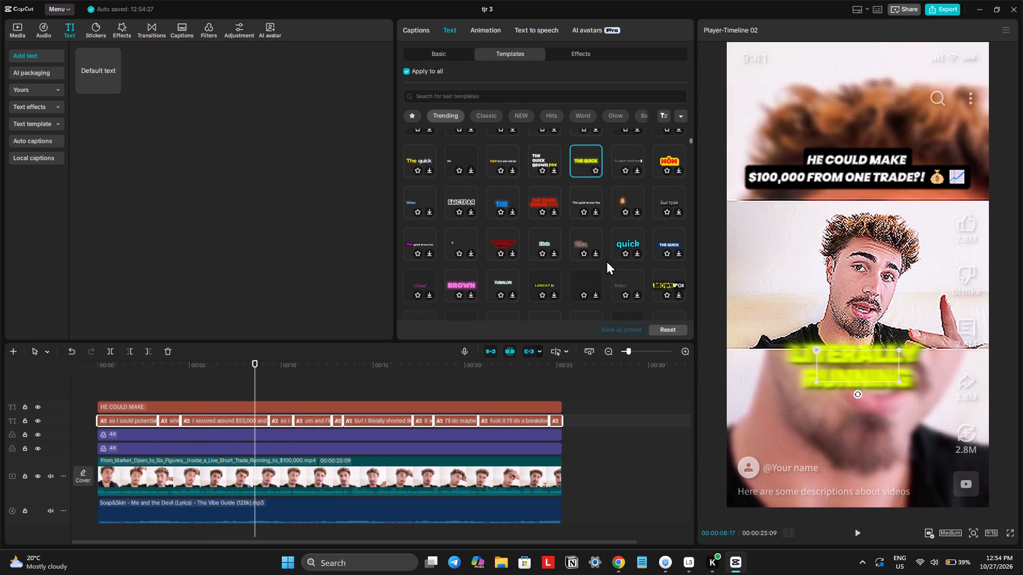
scroll(606, 260, "down", 1)
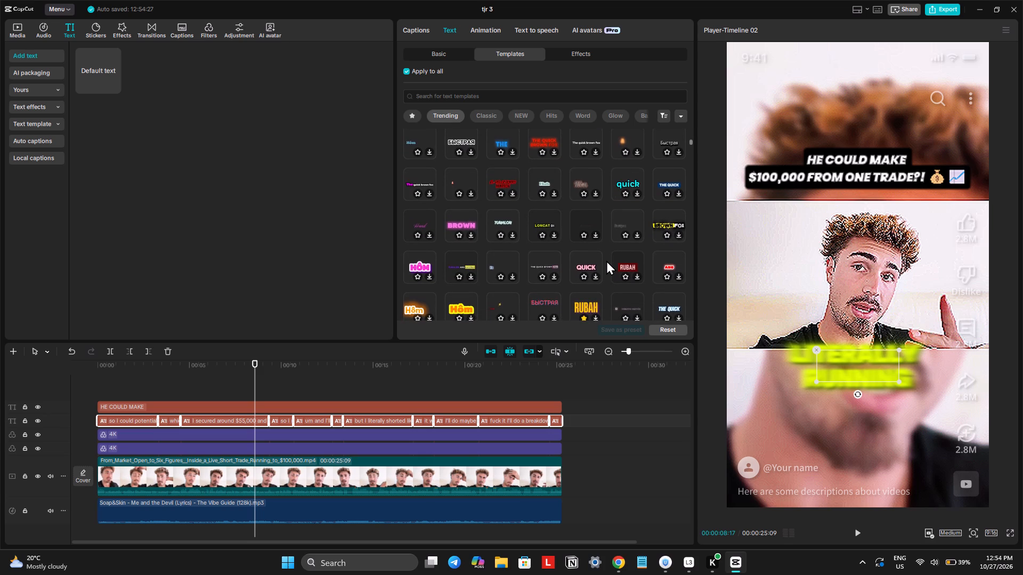
scroll(606, 260, "down", 1)
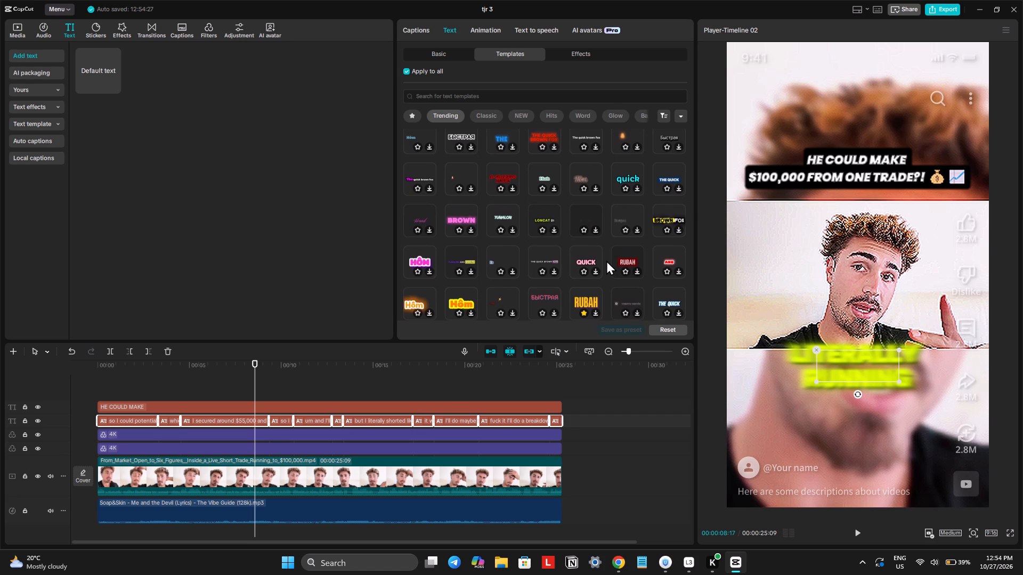
scroll(606, 260, "down", 1)
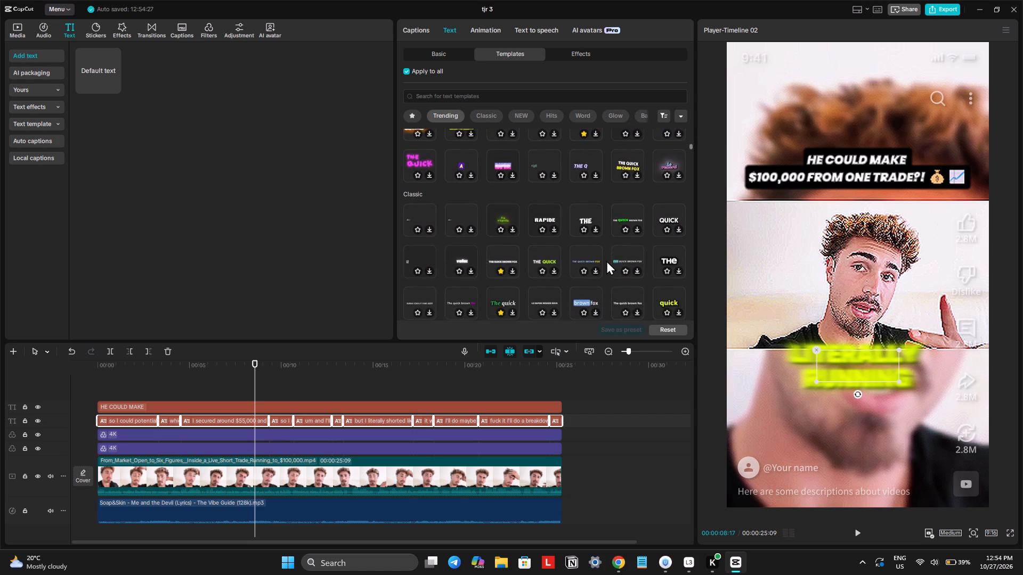
scroll(606, 260, "down", 1)
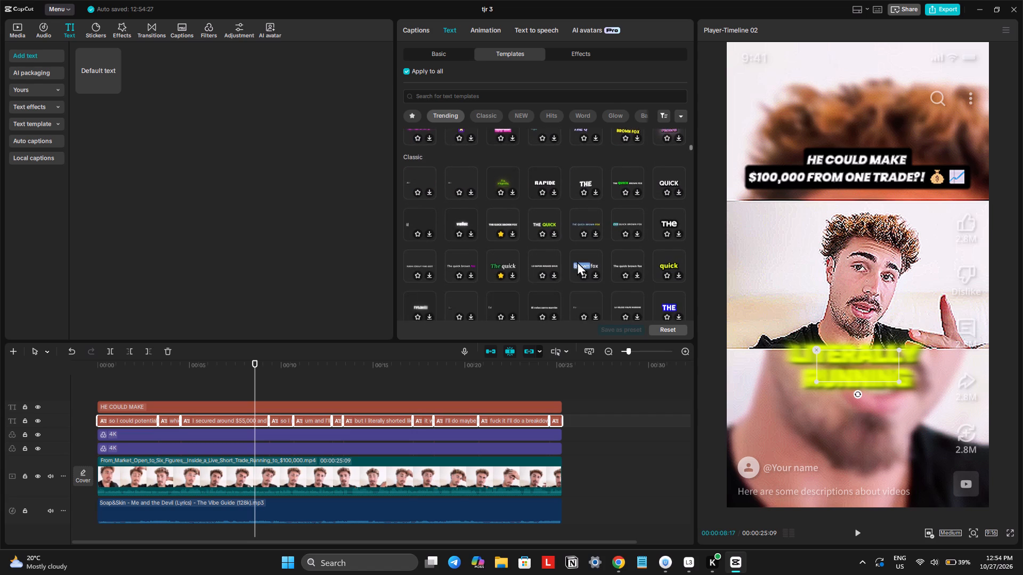
scroll(577, 261, "down", 1)
scroll(548, 218, "down", 1)
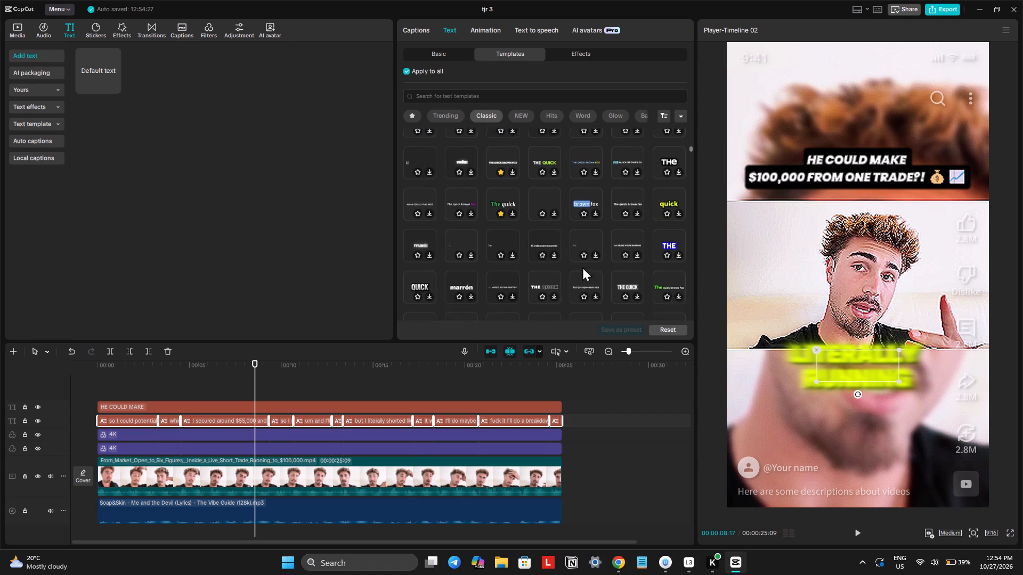
scroll(582, 267, "down", 2)
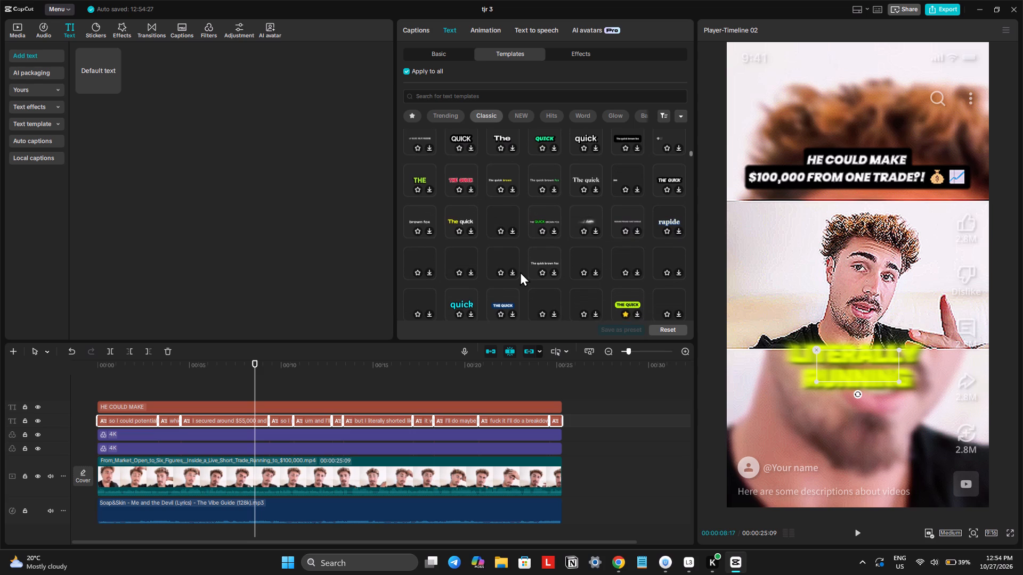
scroll(563, 277, "down", 1)
scroll(461, 171, "down", 1)
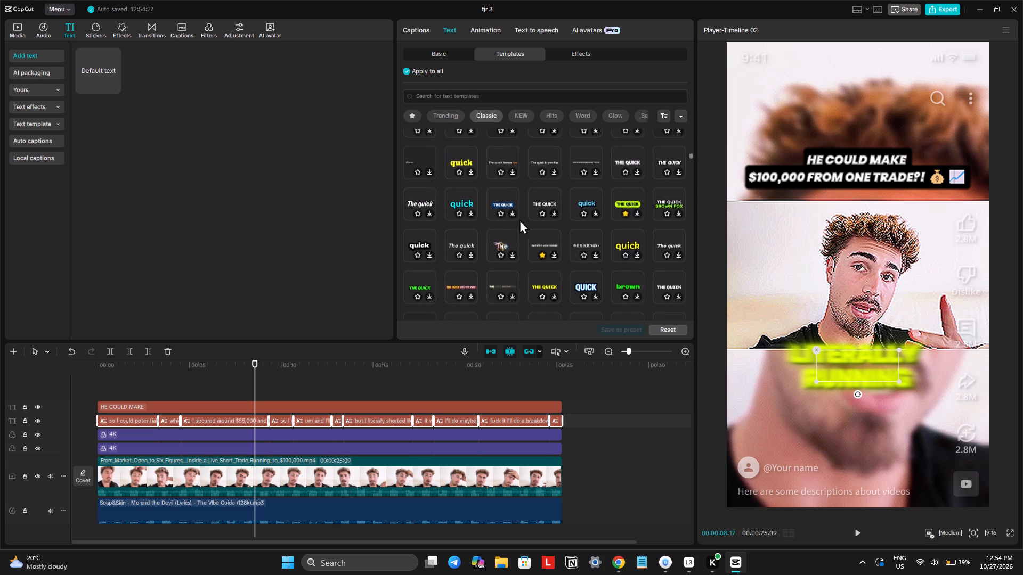
scroll(519, 219, "down", 1)
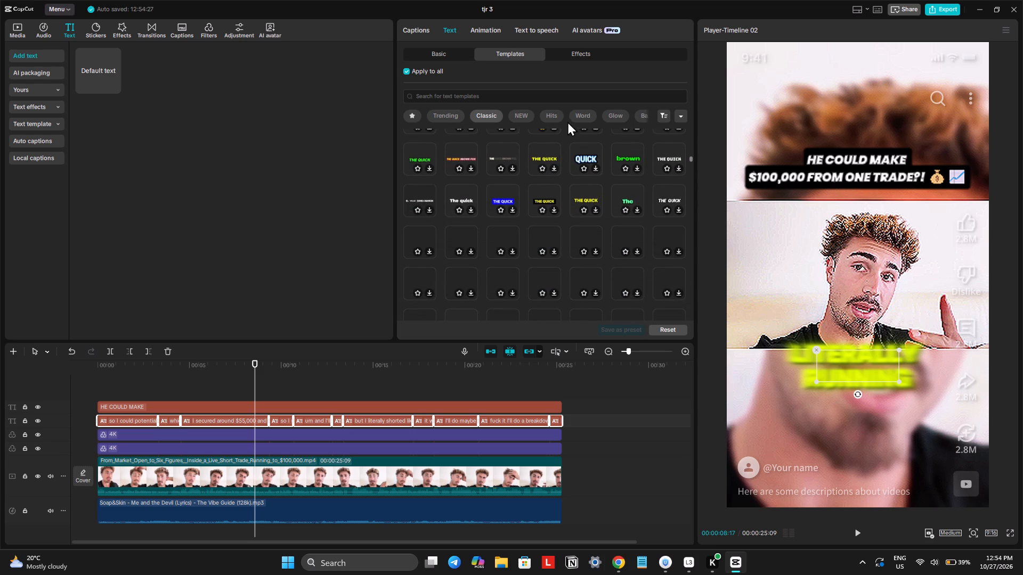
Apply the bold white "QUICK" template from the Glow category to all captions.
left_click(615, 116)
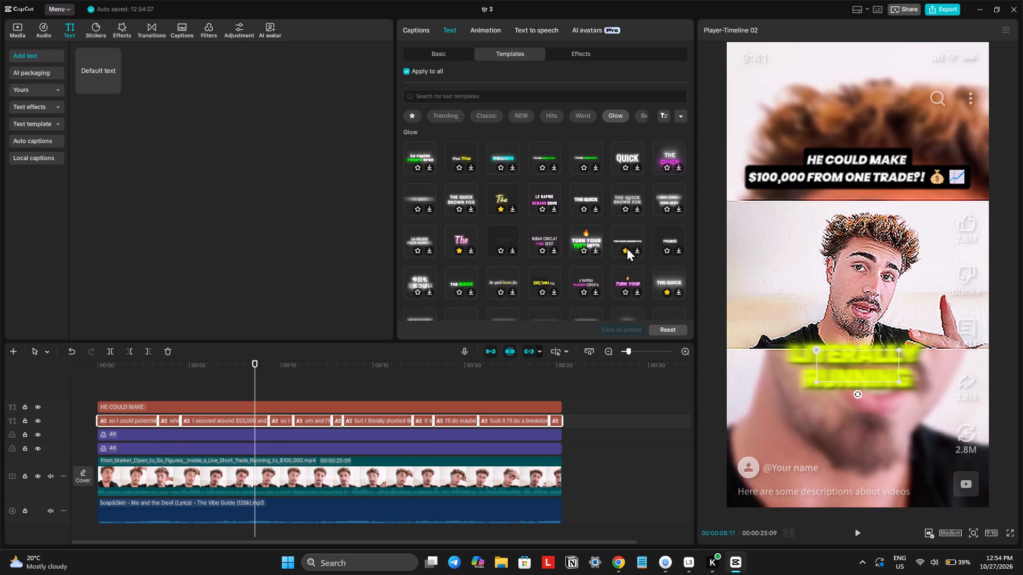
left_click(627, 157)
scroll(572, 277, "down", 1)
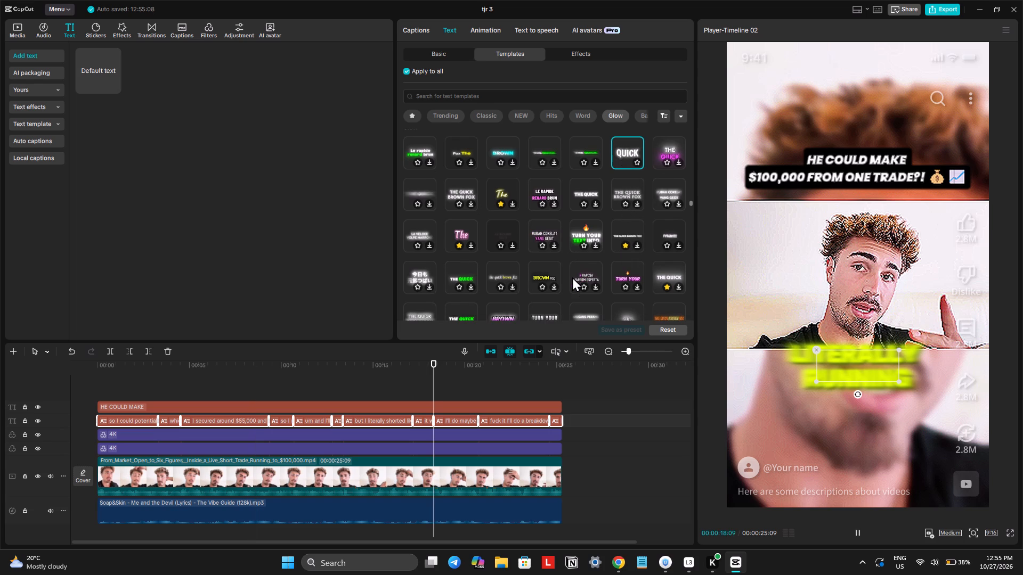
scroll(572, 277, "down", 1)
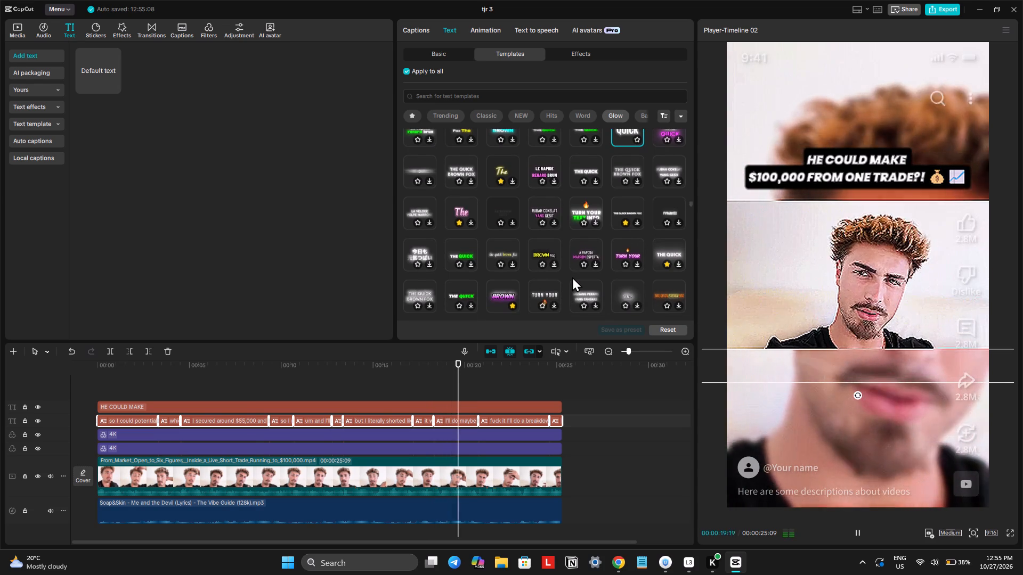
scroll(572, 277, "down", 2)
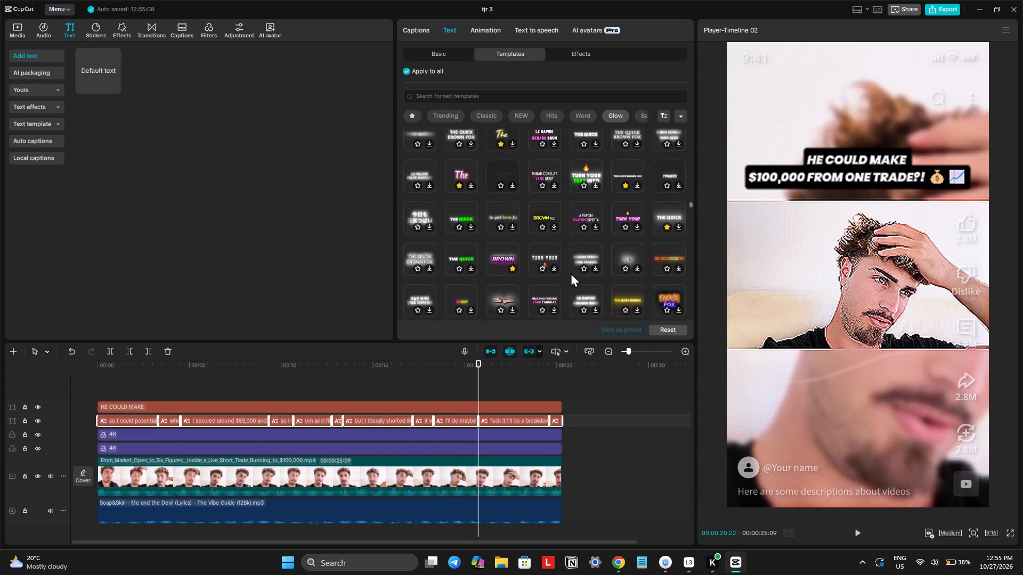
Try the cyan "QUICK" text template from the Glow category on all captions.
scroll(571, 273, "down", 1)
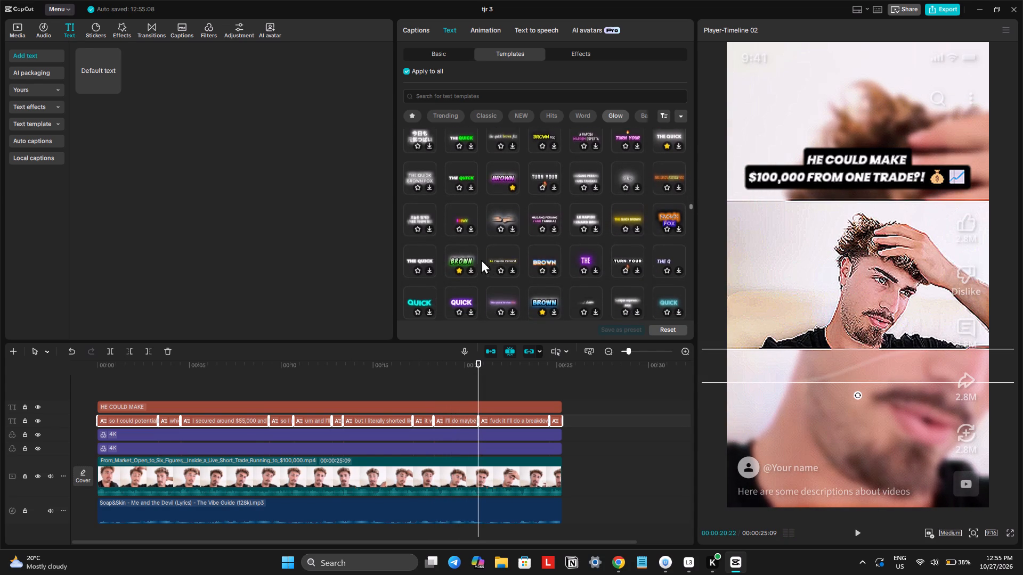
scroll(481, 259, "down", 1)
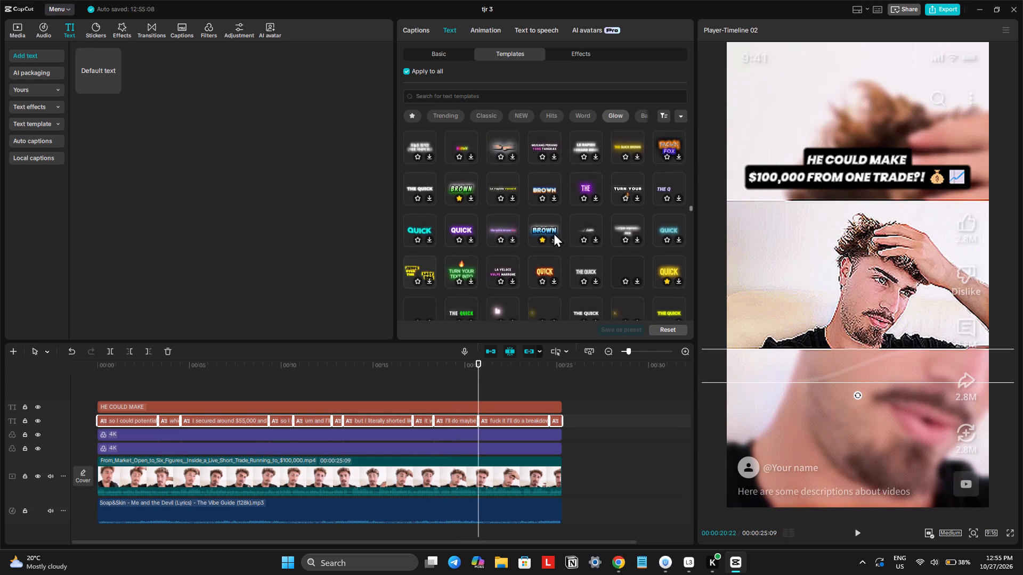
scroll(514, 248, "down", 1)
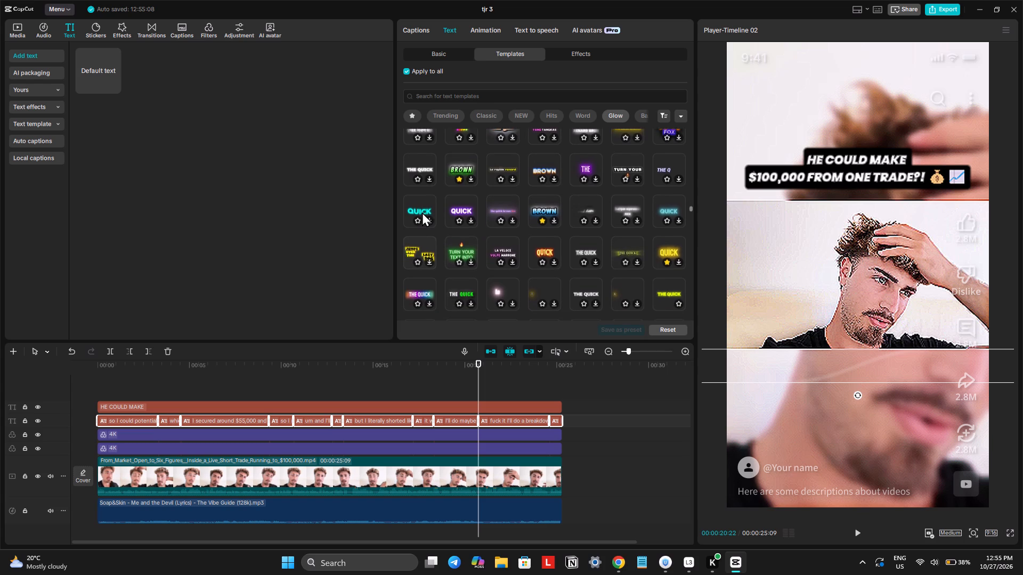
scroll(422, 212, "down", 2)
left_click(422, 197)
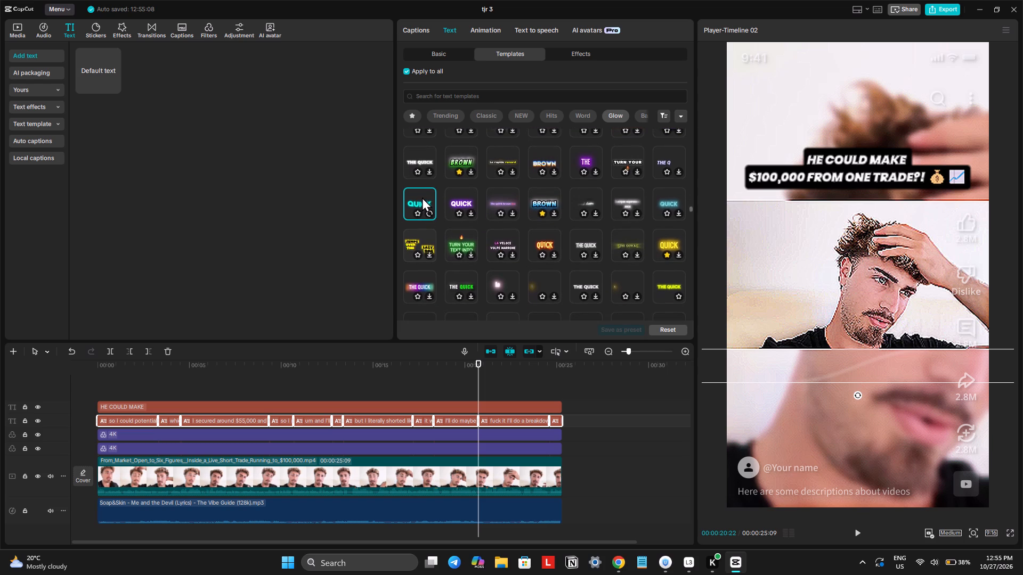
Apply the bold yellow "QUICK" Glow template to all captions, add it to the favorites and play the ending to check it.
scroll(514, 243, "down", 1)
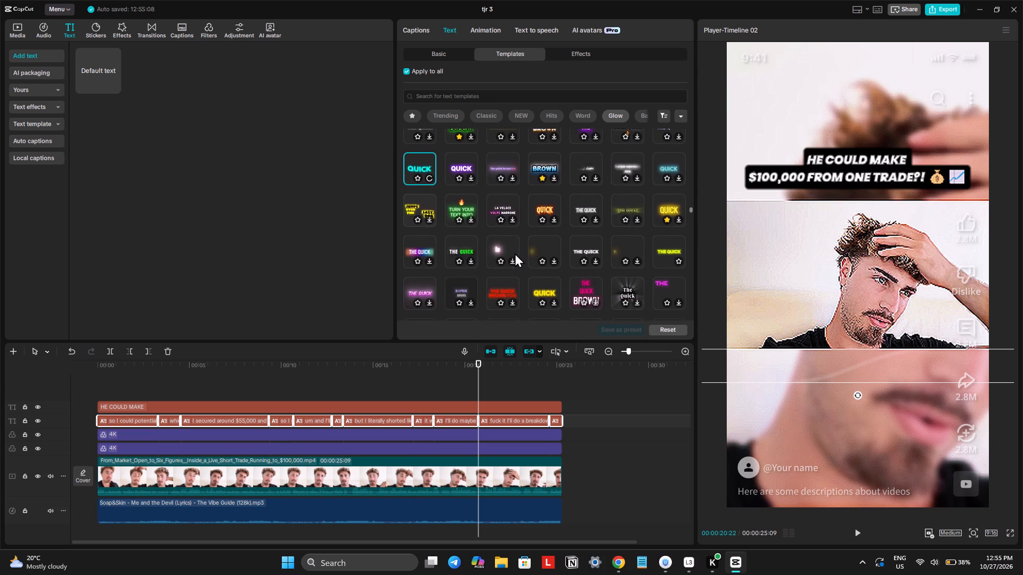
scroll(515, 253, "down", 1)
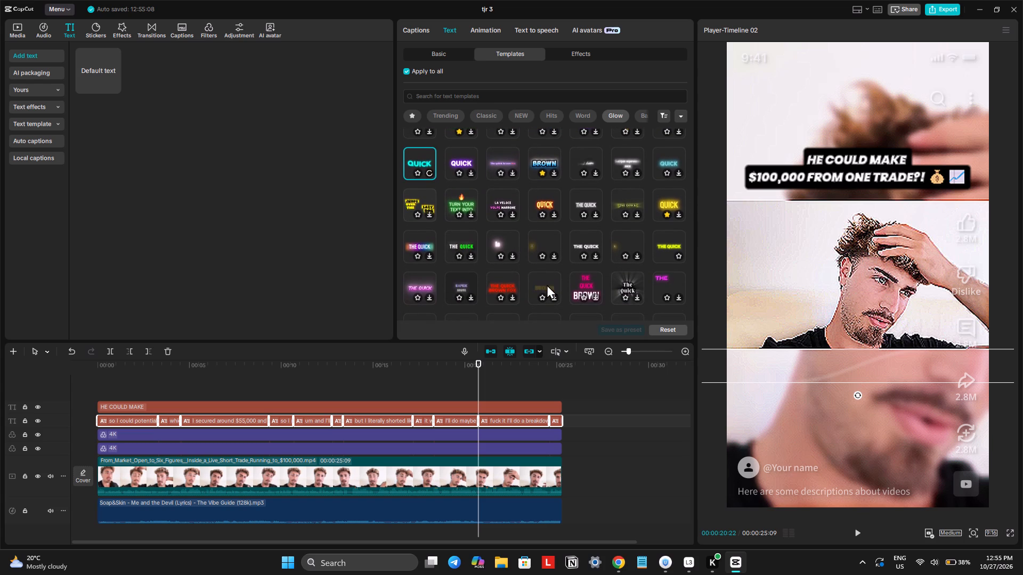
left_click(547, 284)
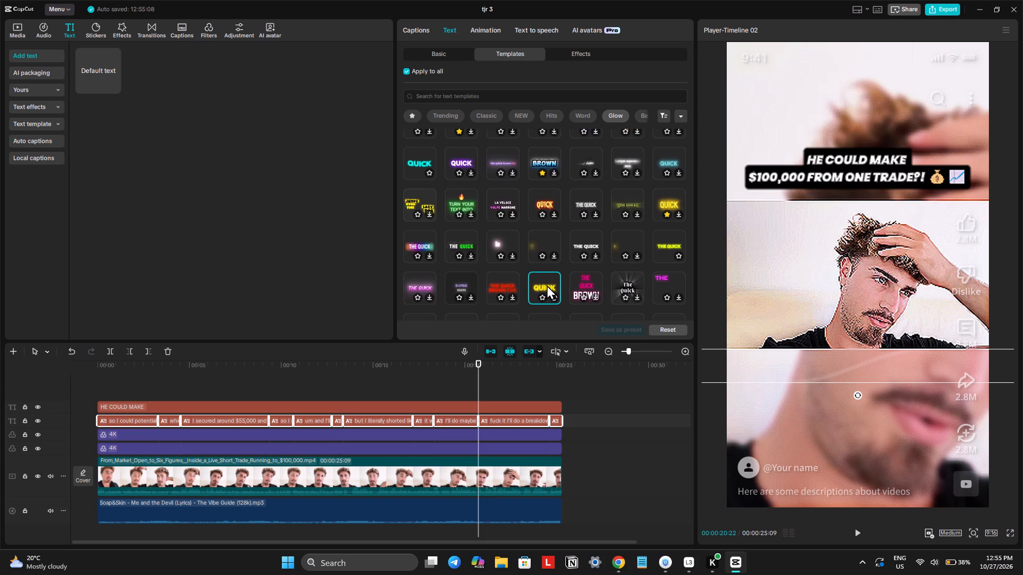
left_click(551, 298)
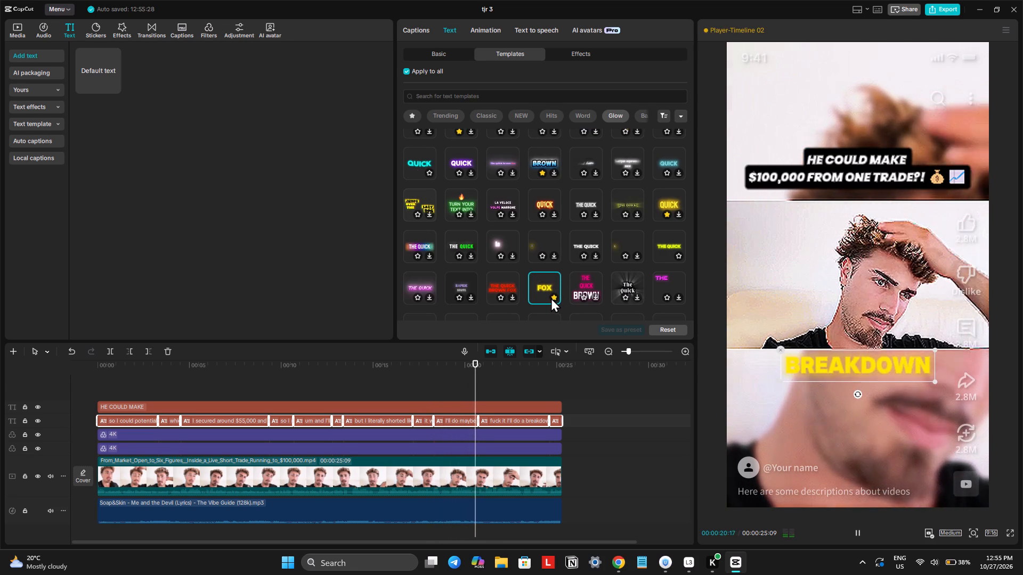
key("space")
key("space")
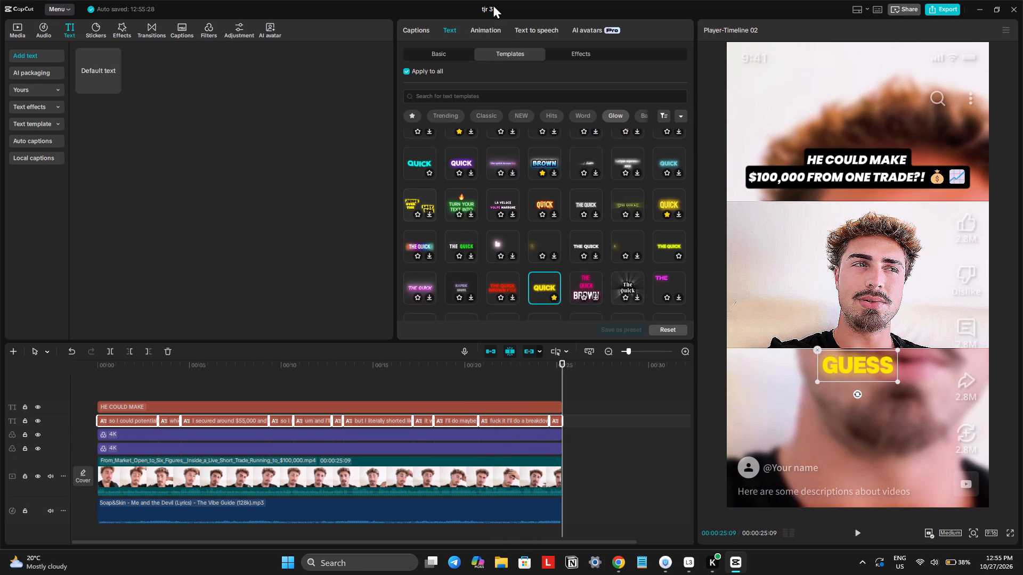
Rename the project as tjr 1.
left_click_drag(488, 9, 501, 10)
left_click(486, 7)
left_click_drag(488, 8, 497, 11)
key("space")
type("1")
key("Return")
Play the opening seconds to check the captions and export the video as tjr 1 in 1080P, H.264, mp4 at 30fps.
key("space")
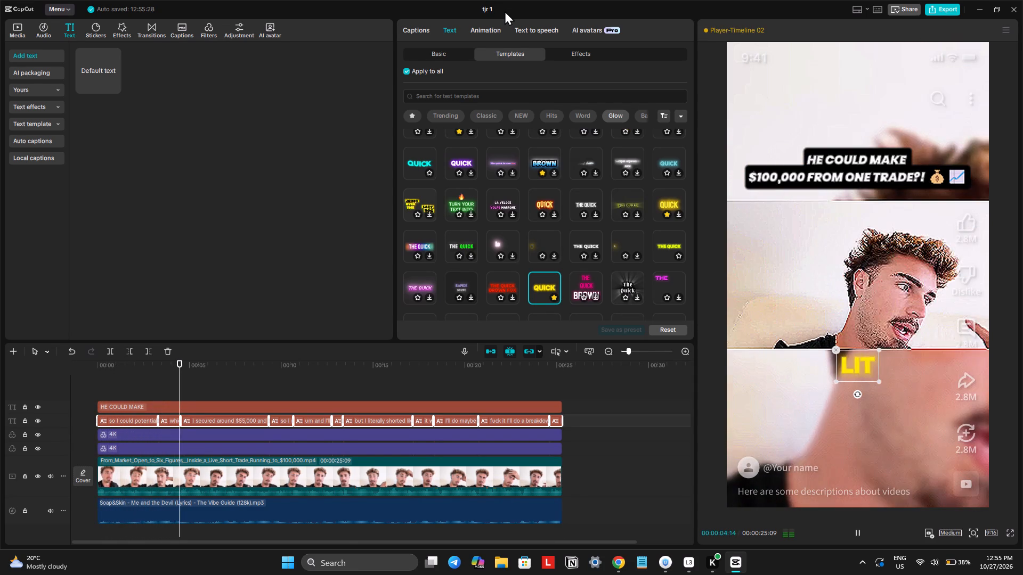
key("space")
left_click(933, 10)
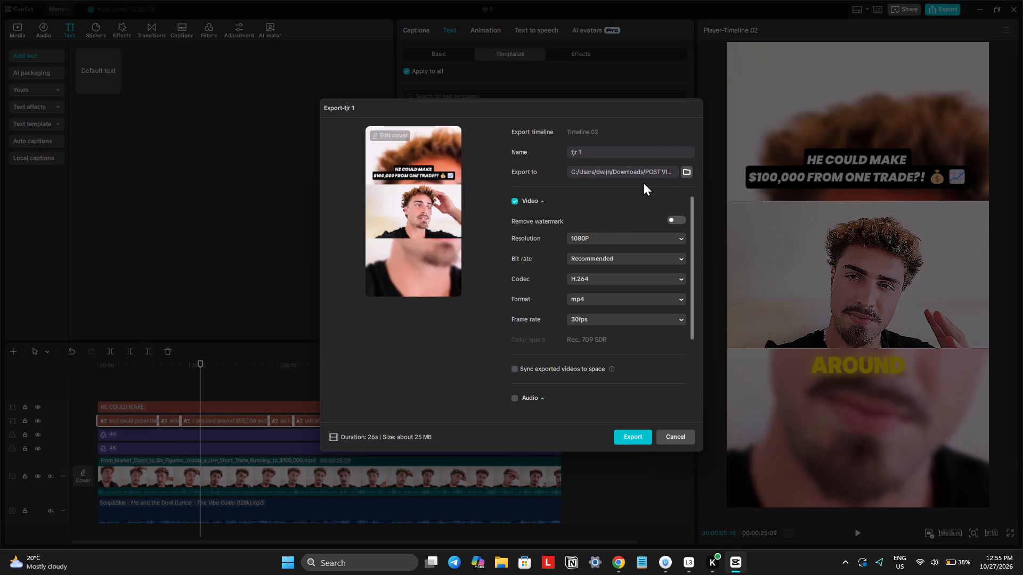
left_click(630, 436)
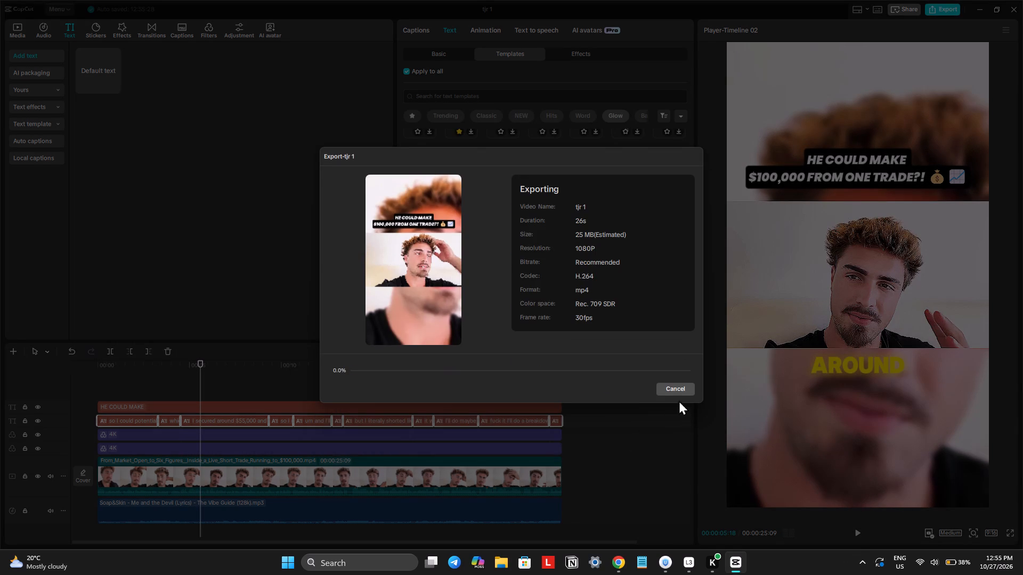
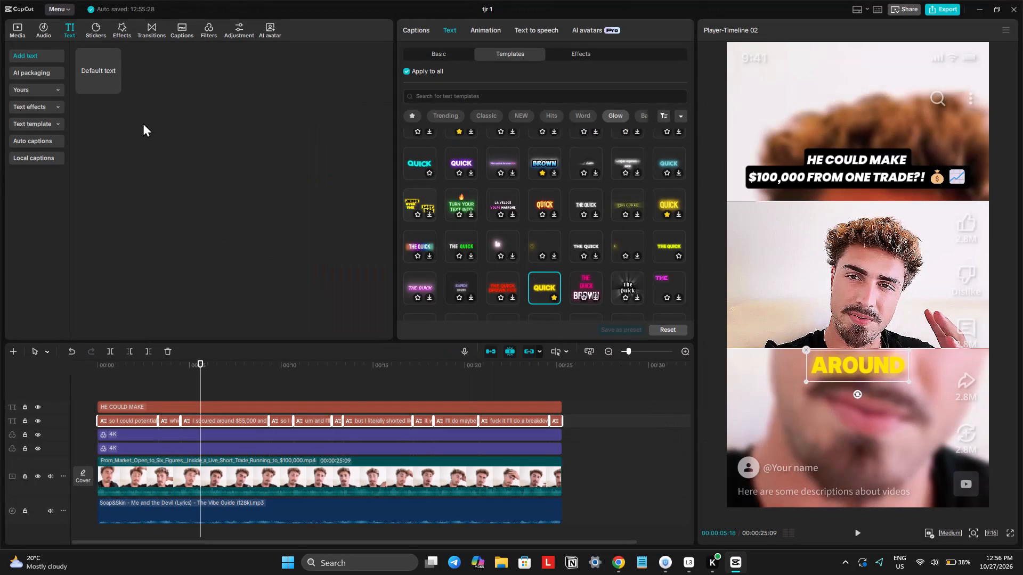
Delete the imported From_Market_Open_to_Six_Figures trading video from the project media.
left_click(18, 34)
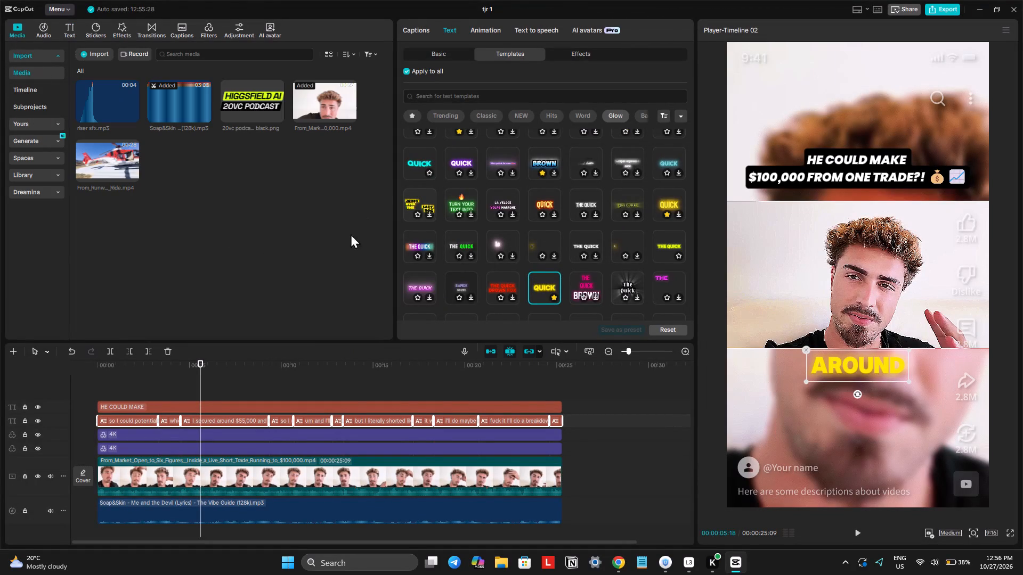
left_click_drag(315, 143, 330, 100)
key("Delete")
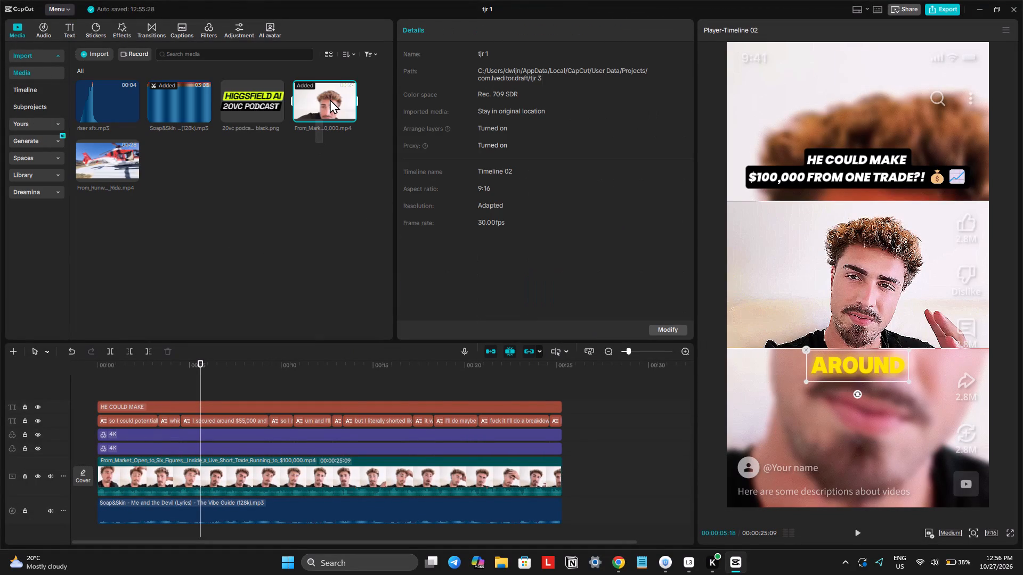